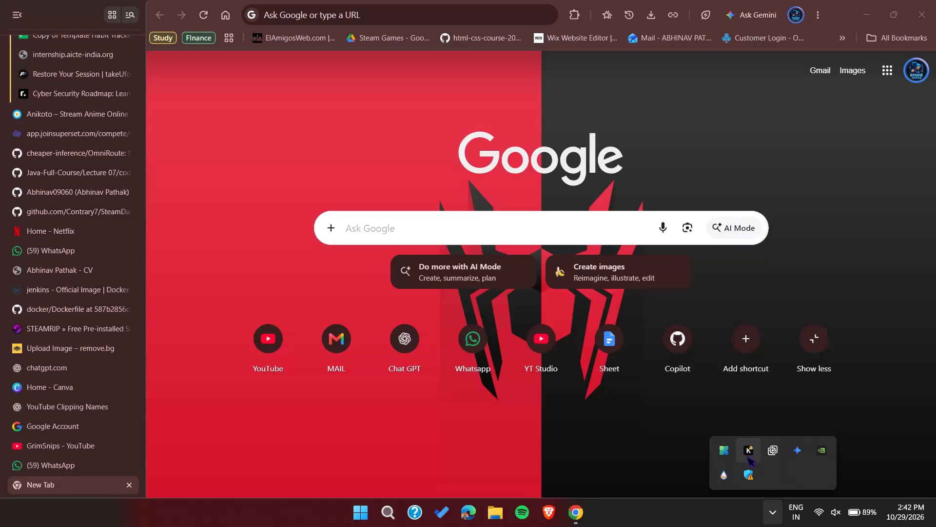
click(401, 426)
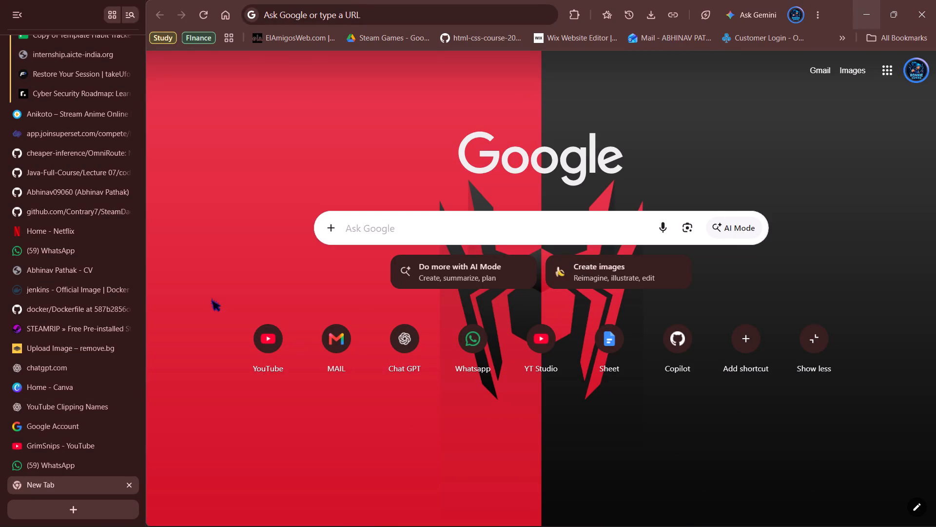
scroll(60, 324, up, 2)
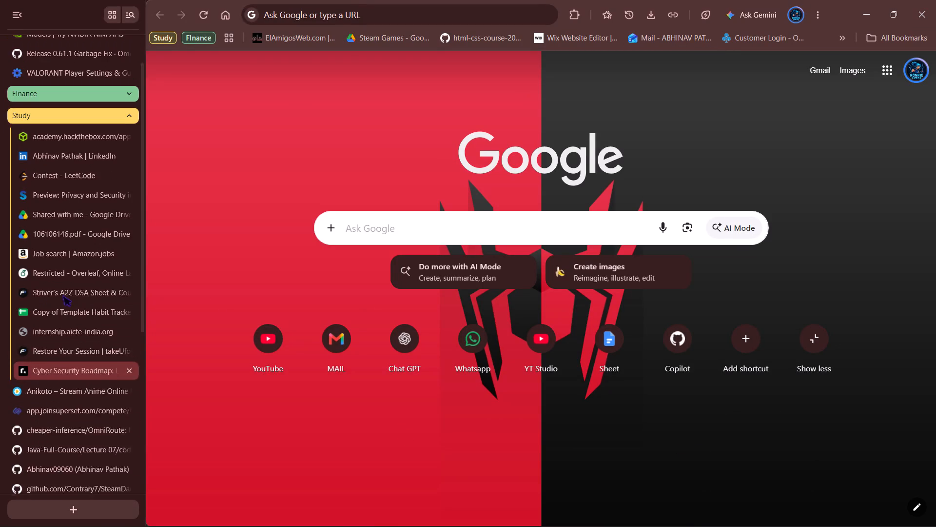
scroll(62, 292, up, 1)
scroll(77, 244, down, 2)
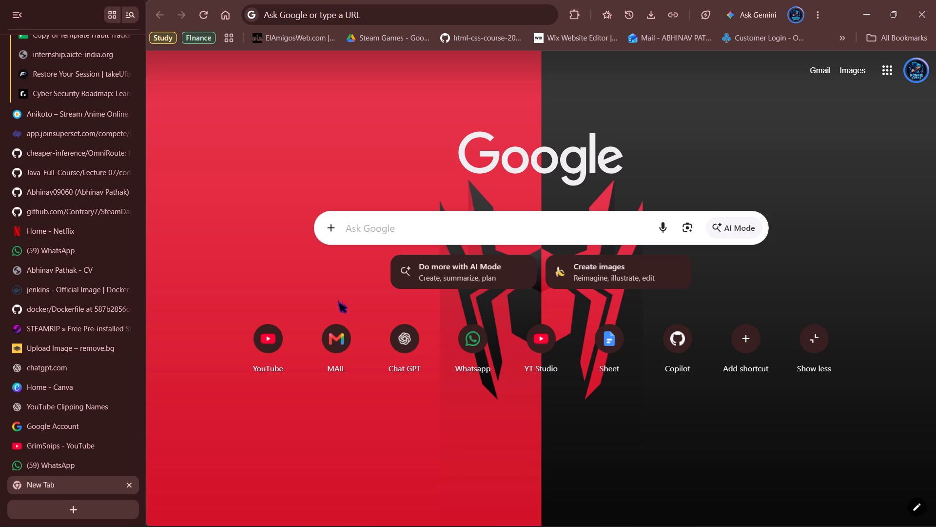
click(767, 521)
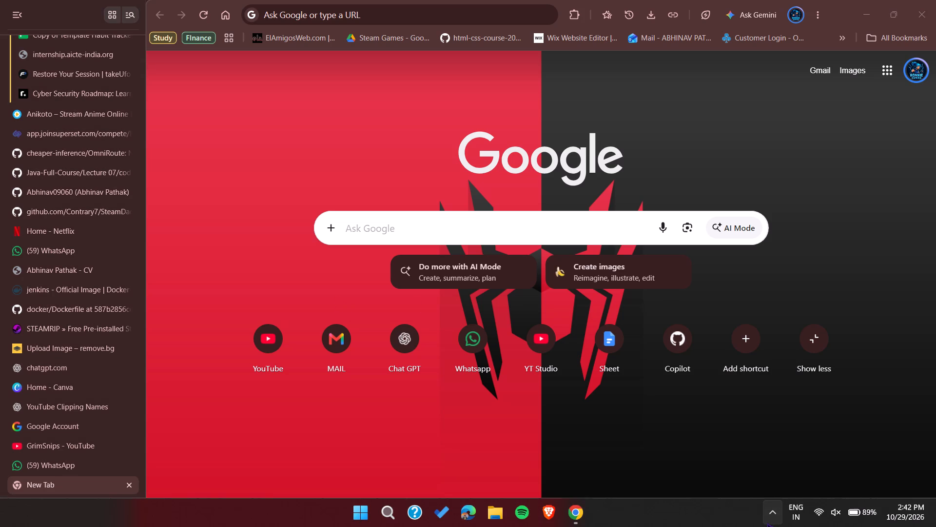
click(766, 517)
In Canva's poster templates, open the Red Black Bold Music Concert Poster template for customisation.
click(58, 384)
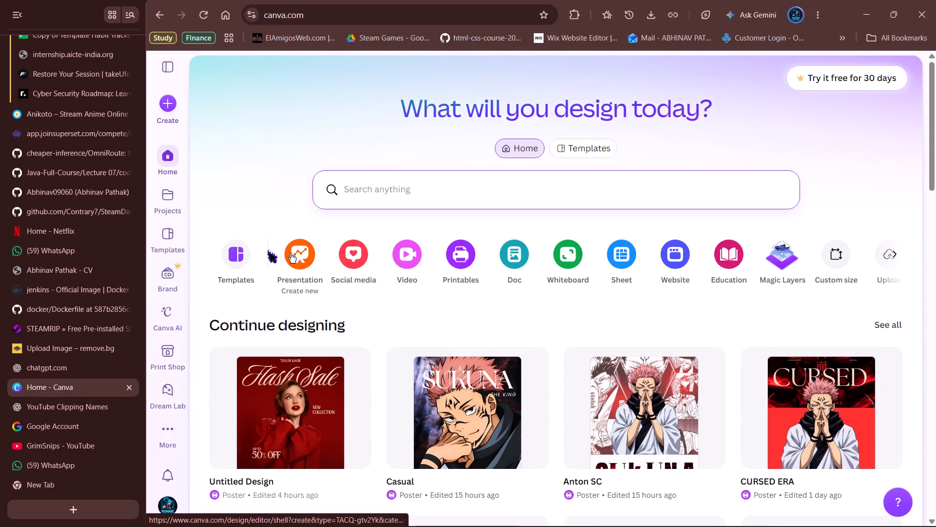
click(239, 252)
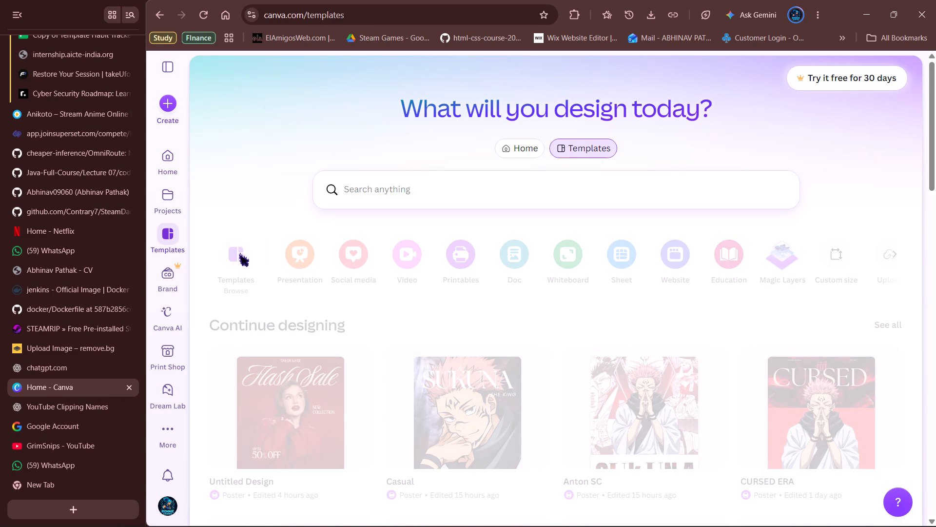
click(390, 194)
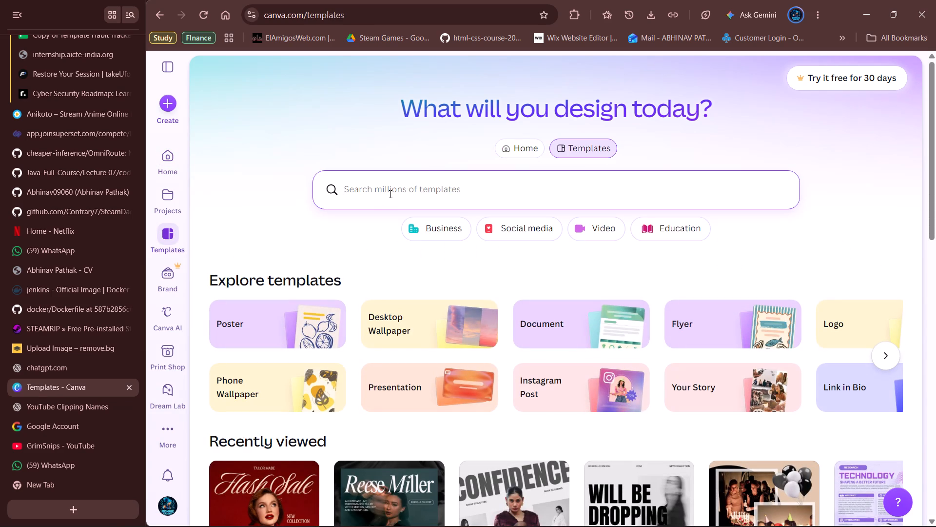
click(259, 321)
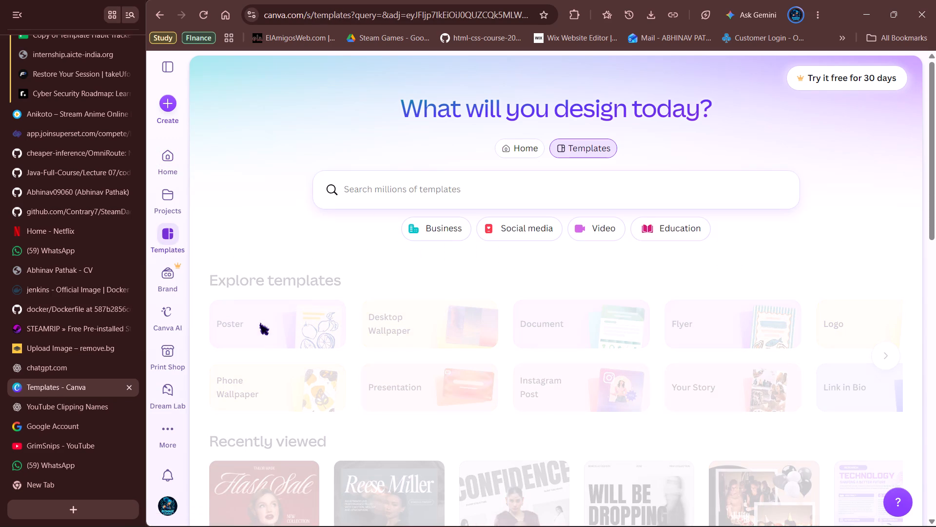
scroll(647, 281, down, 1)
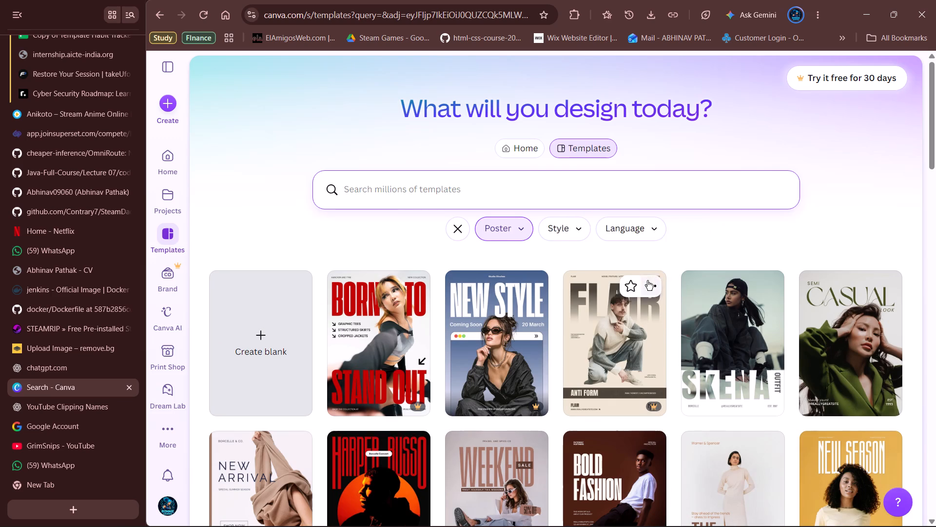
scroll(647, 281, down, 2)
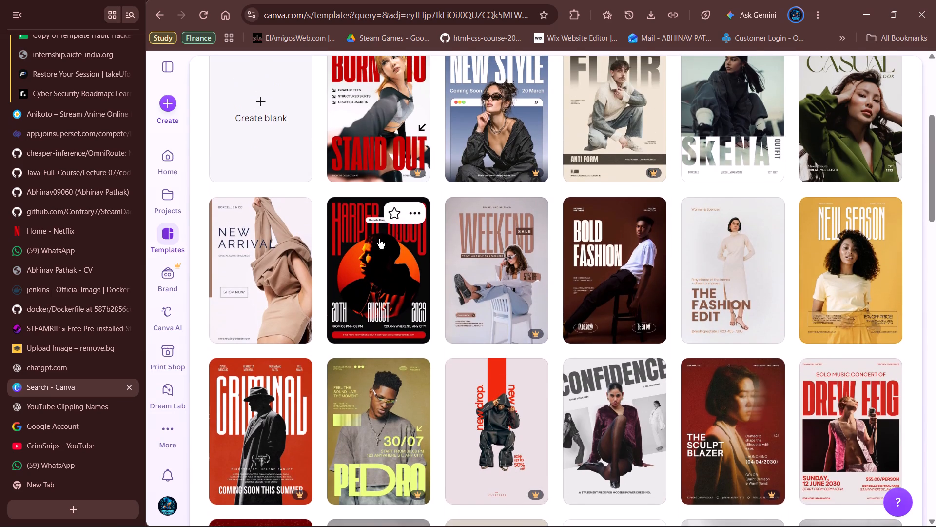
click(379, 262)
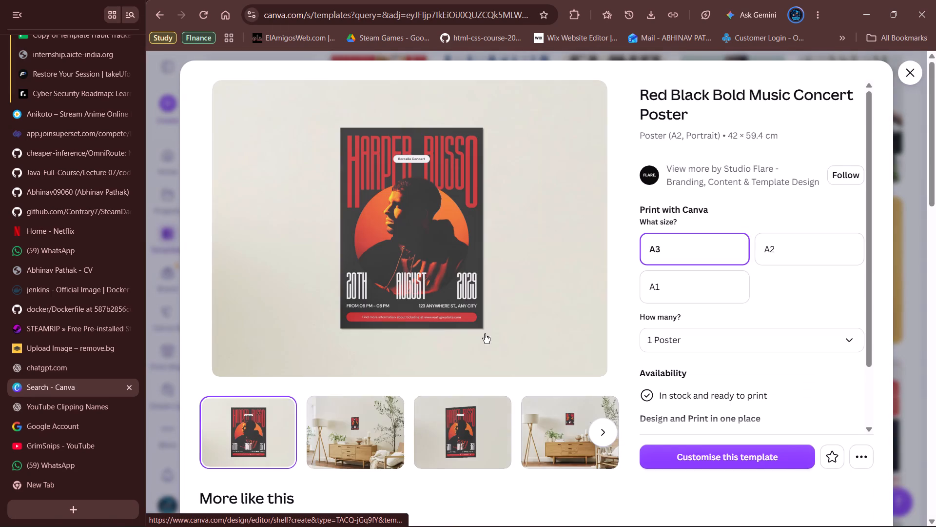
click(734, 452)
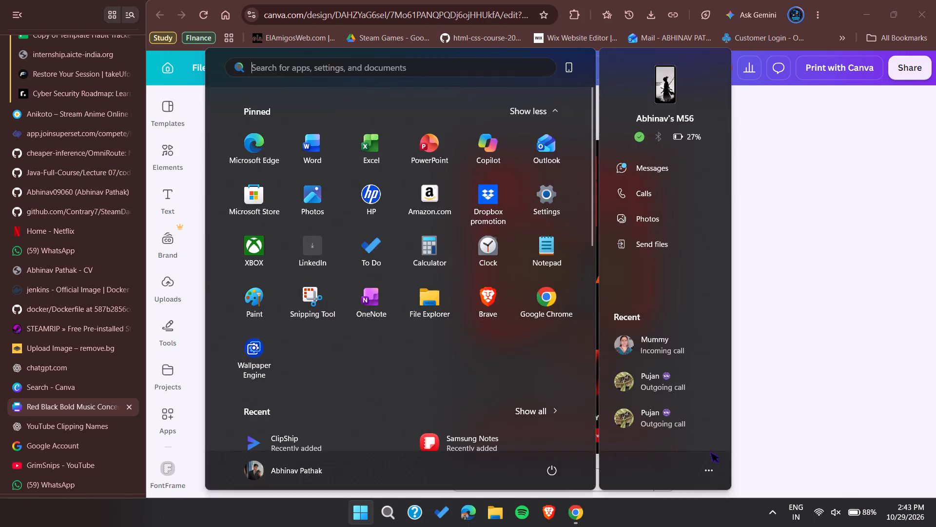
Switch the computer's power plan to Balanced (recommended) in the Control Panel's Power Options, then return to the poster design.
text(cp)
key(Return)
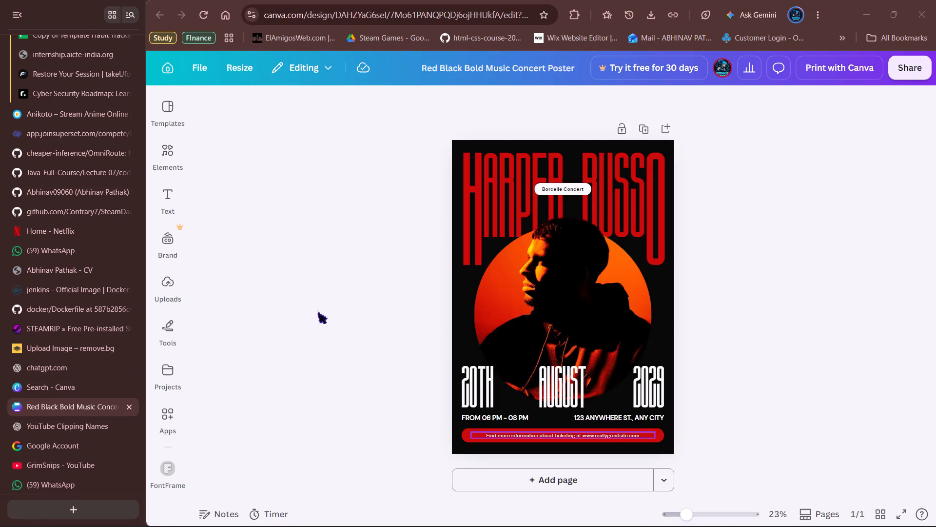
click(80, 237)
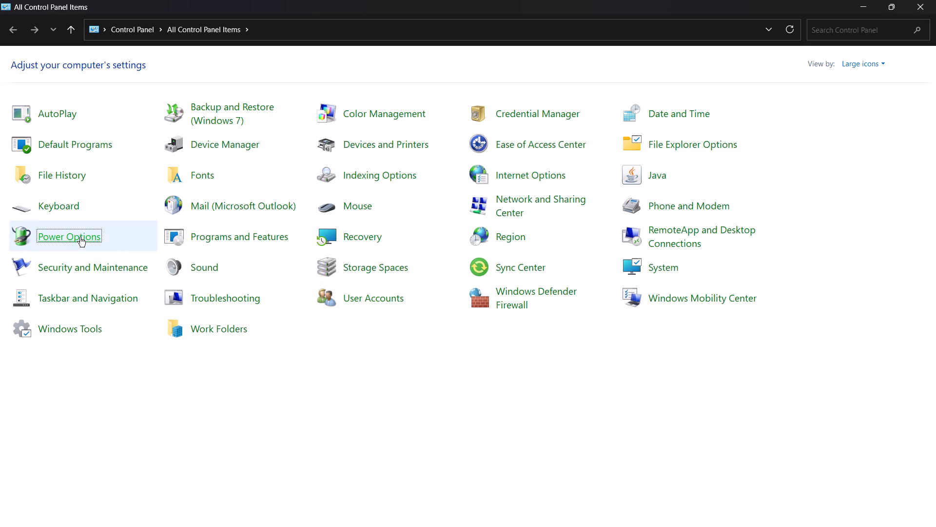
click(182, 125)
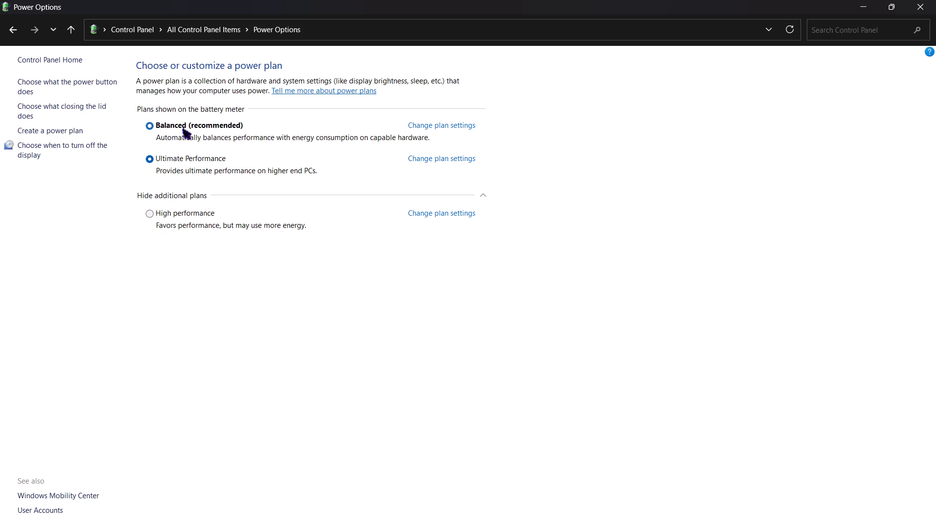
click(935, 0)
Adjust the screen brightness to slightly above half in the system quick settings.
click(847, 522)
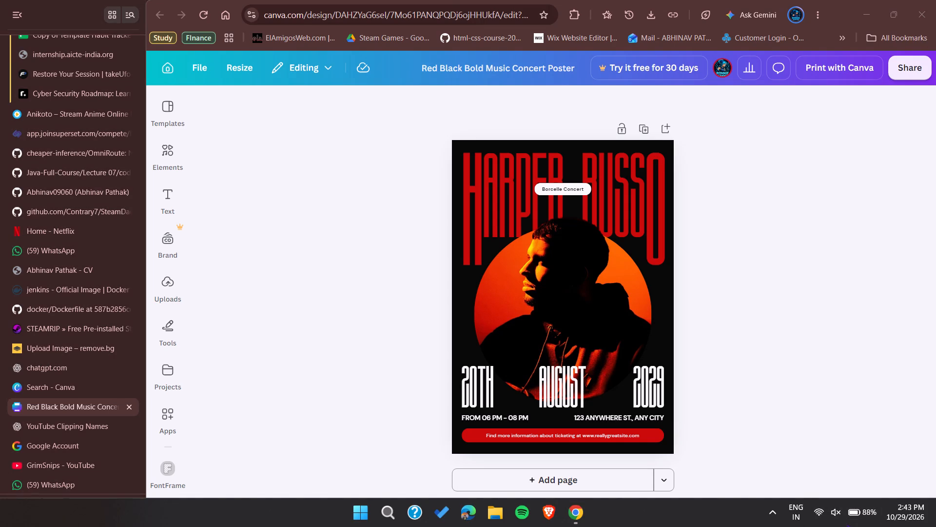
click(830, 407)
drag(830, 407, 825, 407)
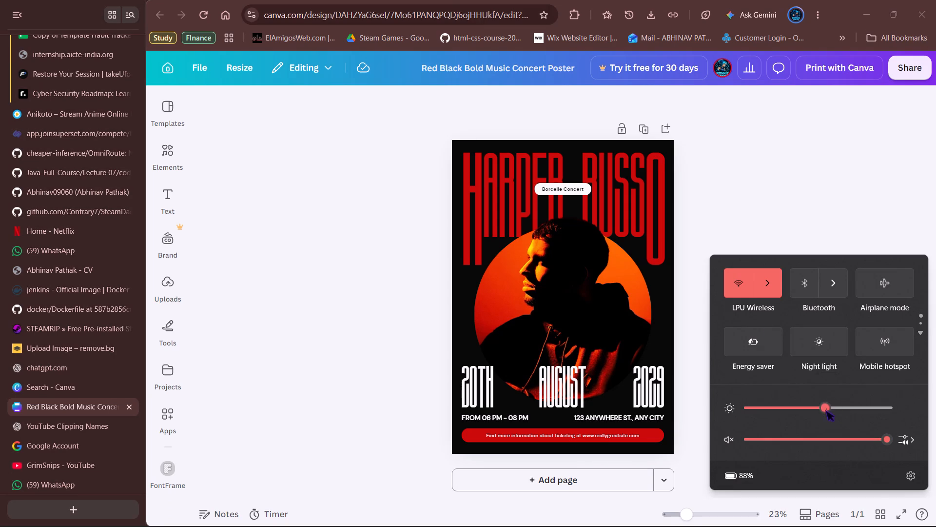
click(752, 162)
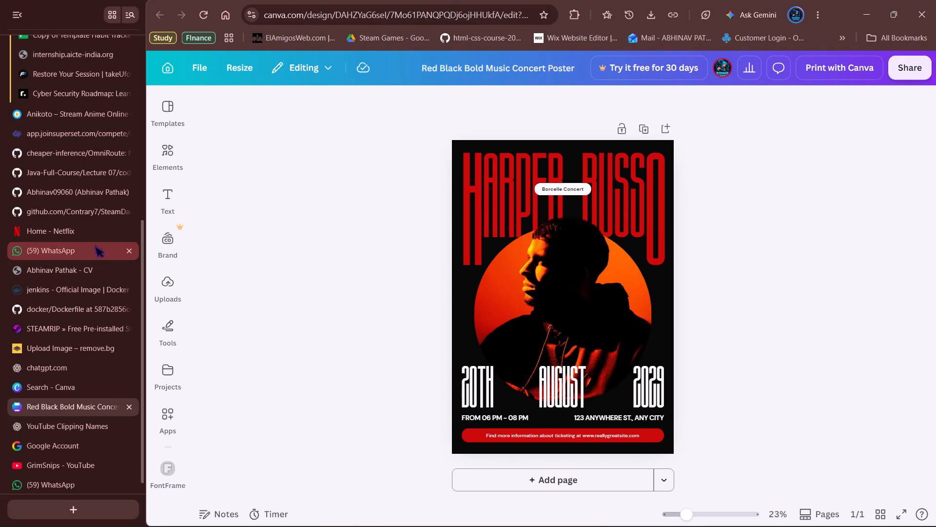
Browse the suggested poster templates inside the Canva editor for other design options.
click(163, 108)
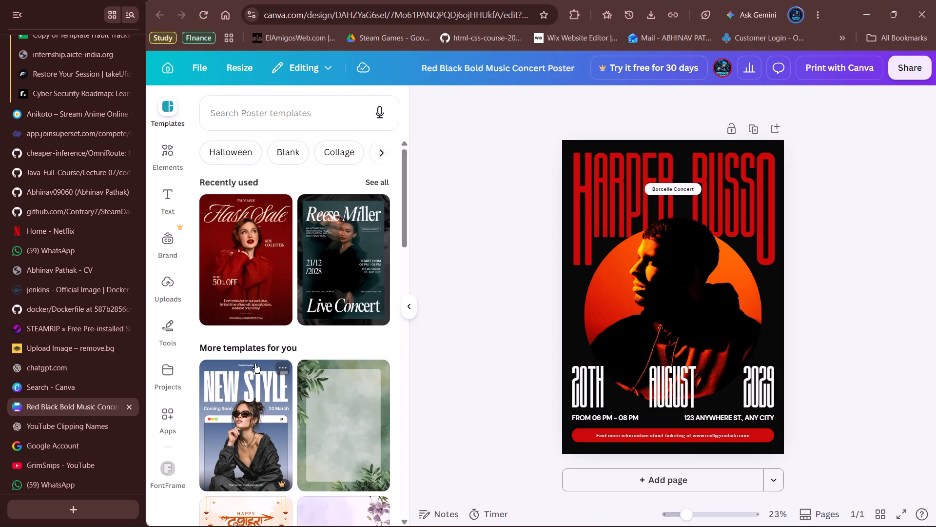
scroll(349, 387, down, 2)
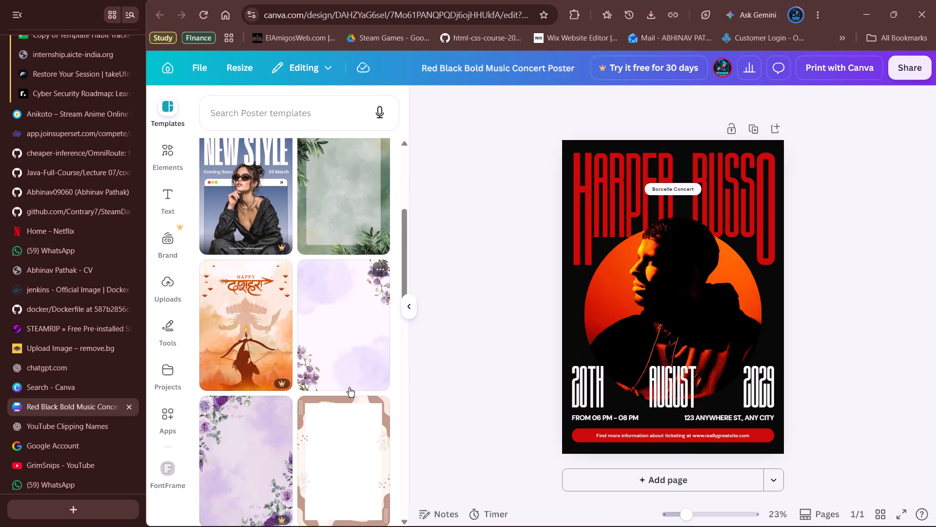
scroll(349, 387, down, 8)
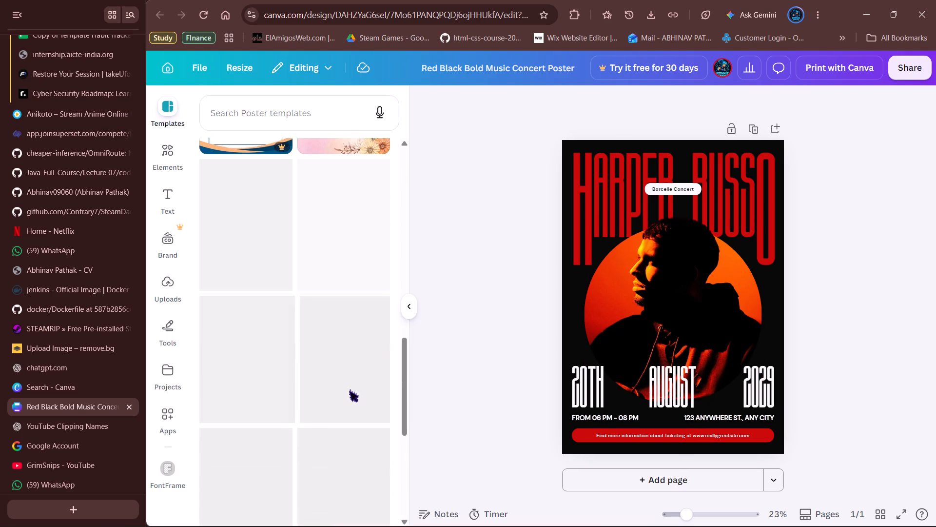
scroll(349, 387, down, 1)
scroll(349, 387, up, 1)
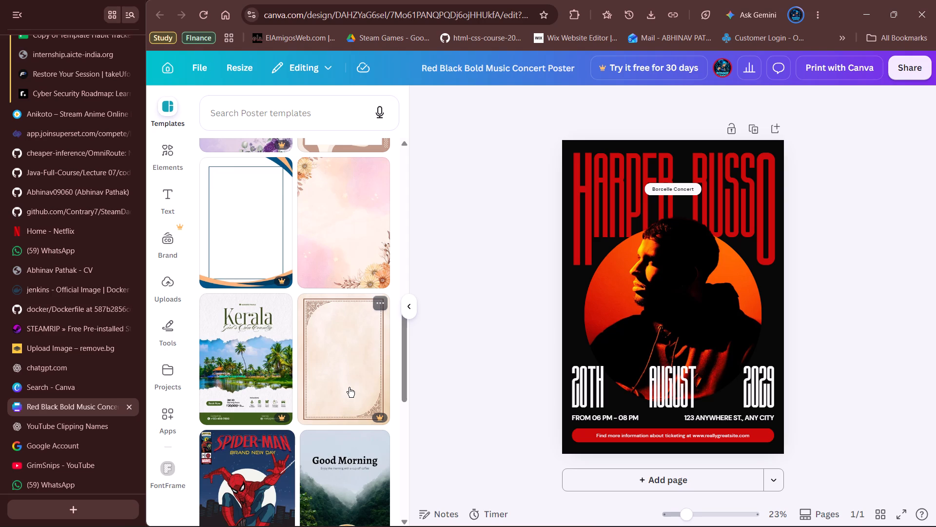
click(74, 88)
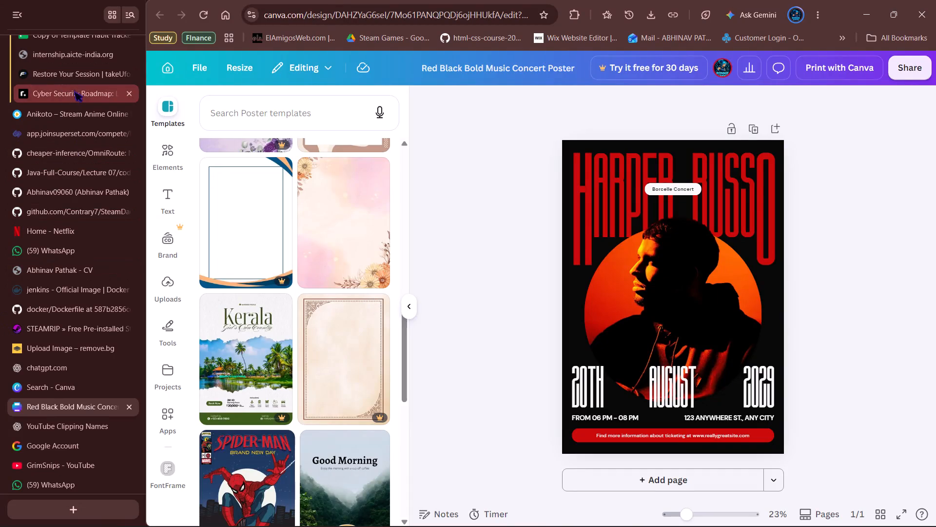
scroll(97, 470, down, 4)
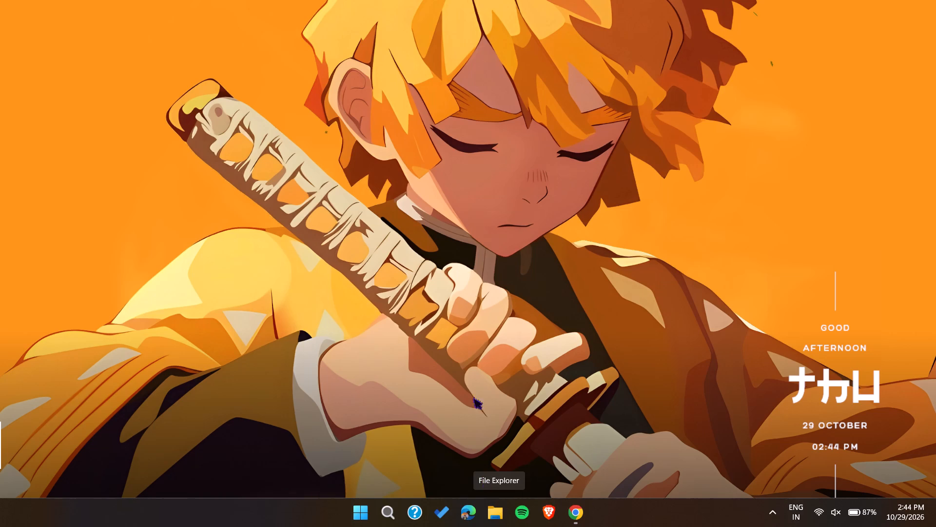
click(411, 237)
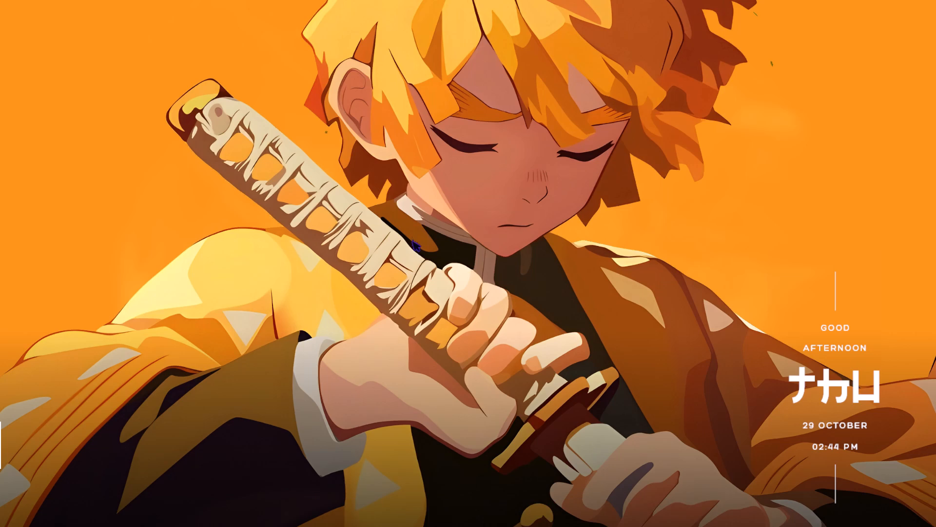
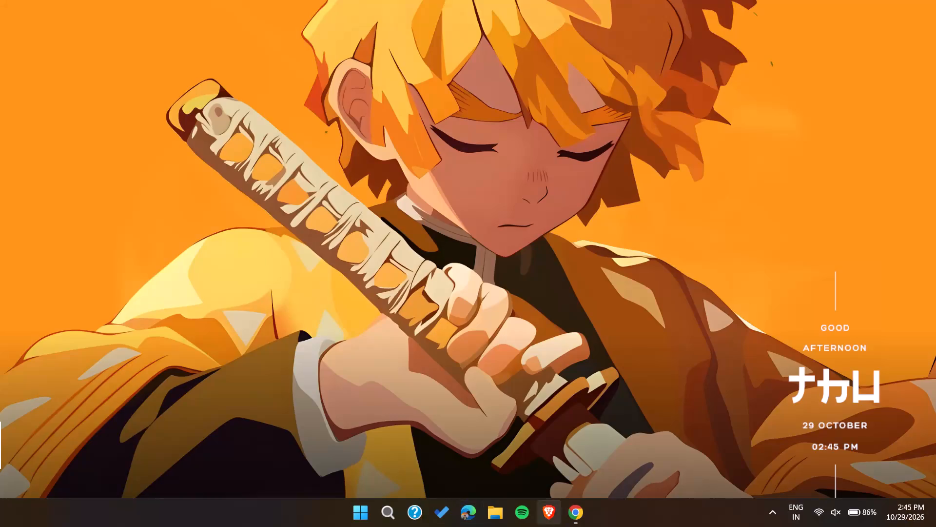
Switch from the desktop back to the open Chrome browser window.
click(585, 523)
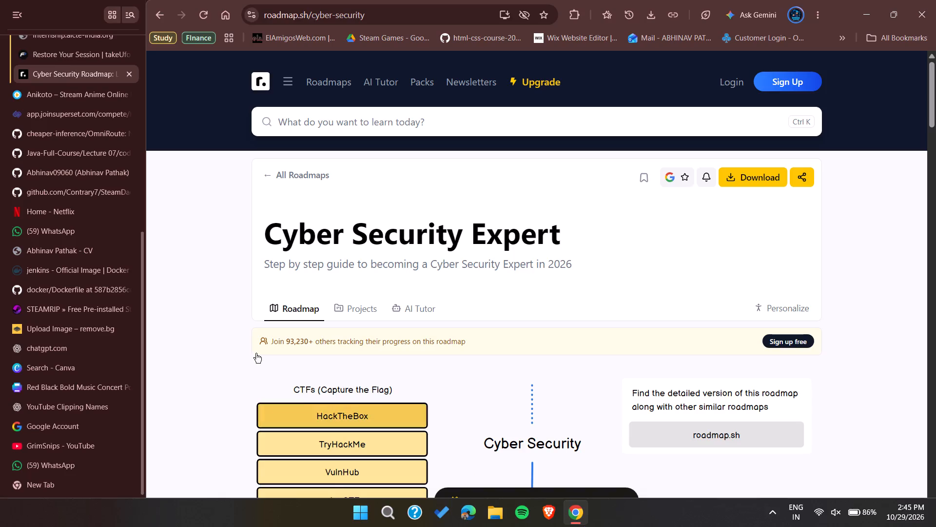
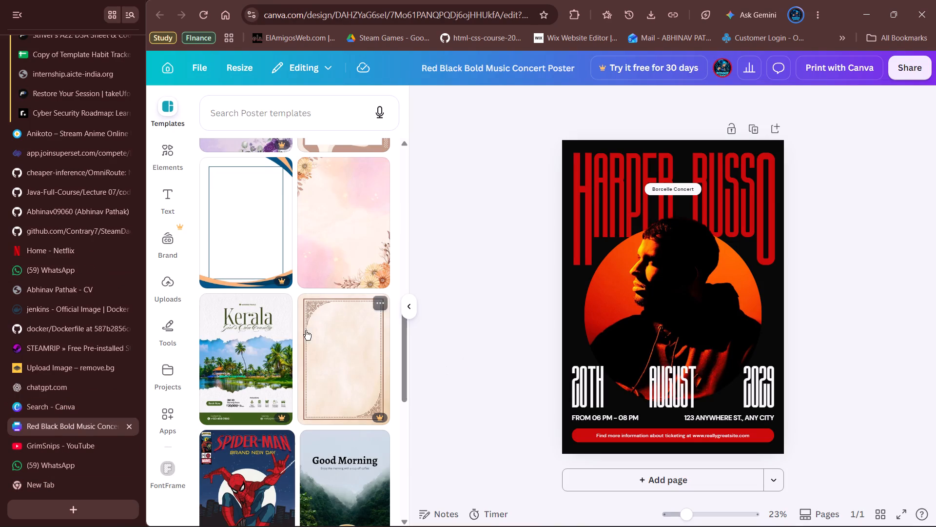
Browse the suggested poster templates to examine the available alternative designs.
scroll(322, 373, down, 4)
scroll(322, 373, up, 1)
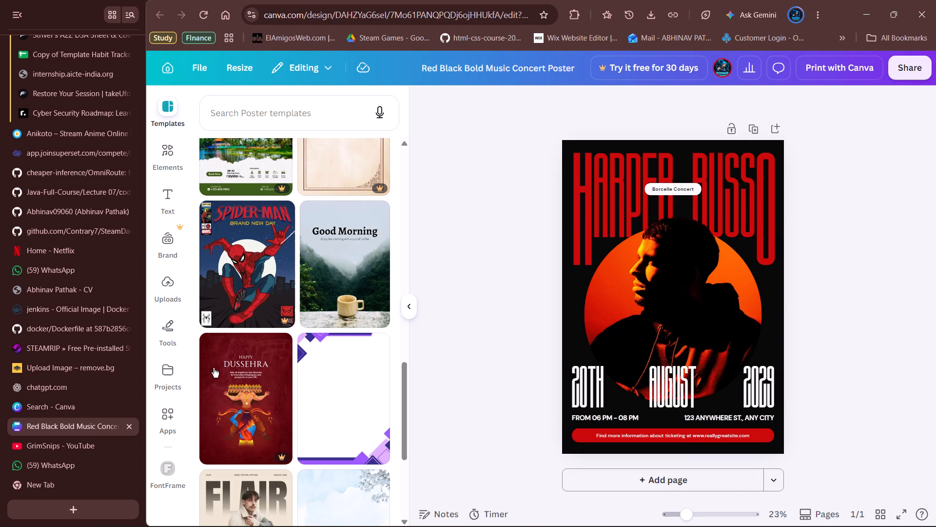
scroll(232, 378, down, 3)
scroll(324, 417, down, 2)
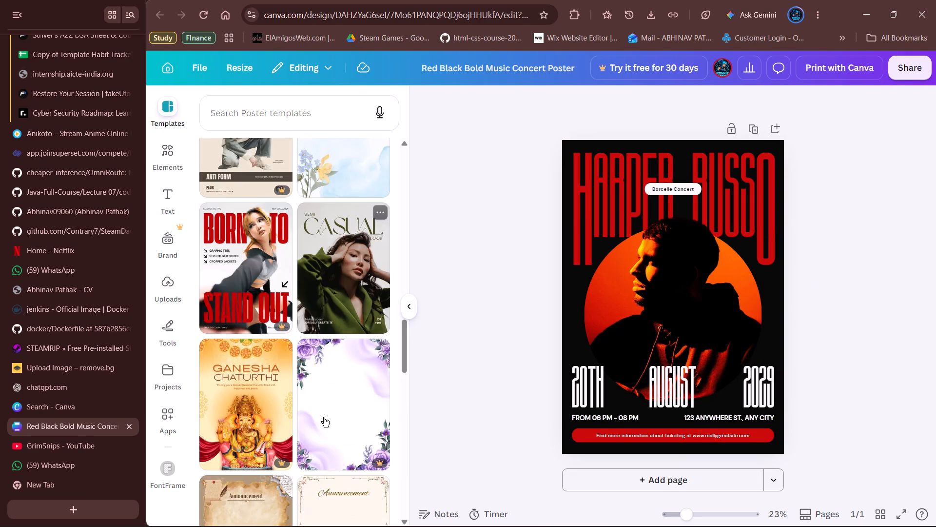
scroll(324, 417, down, 6)
scroll(324, 417, up, 5)
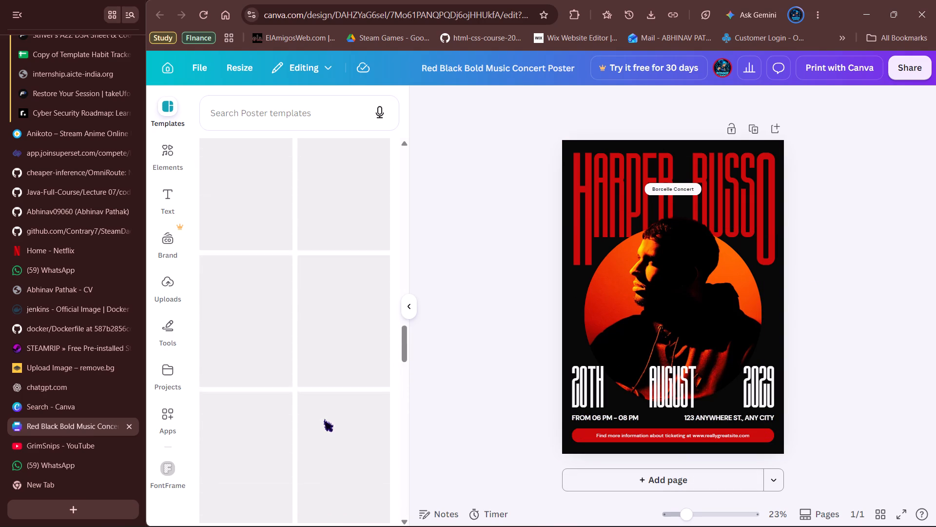
scroll(324, 417, up, 8)
scroll(324, 417, down, 3)
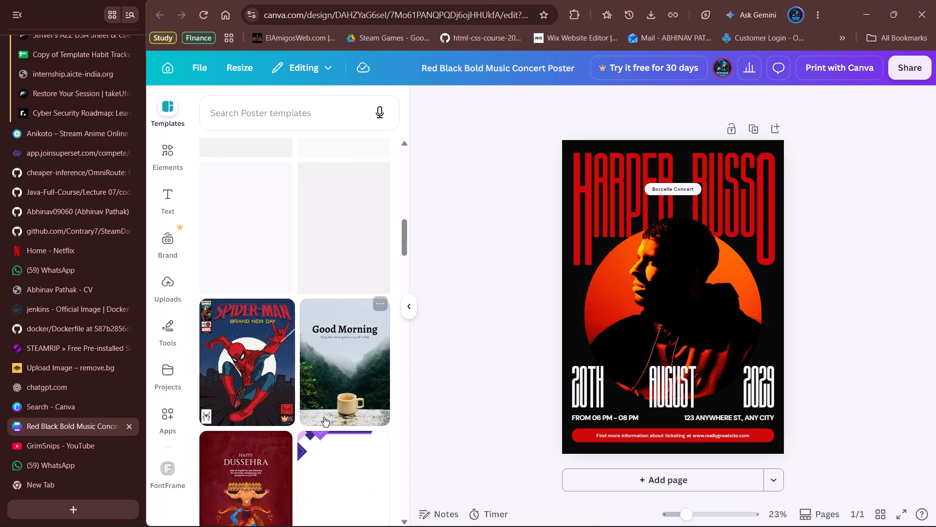
scroll(324, 417, up, 3)
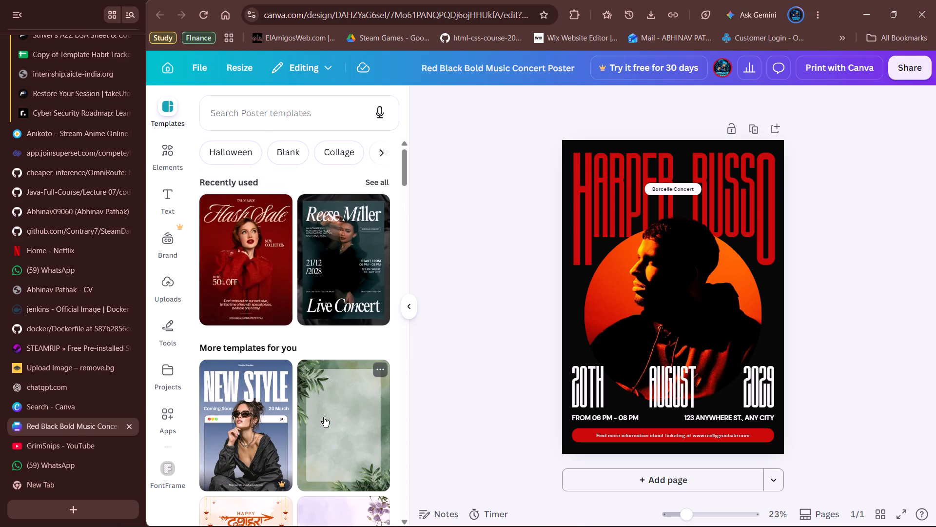
scroll(358, 295, down, 7)
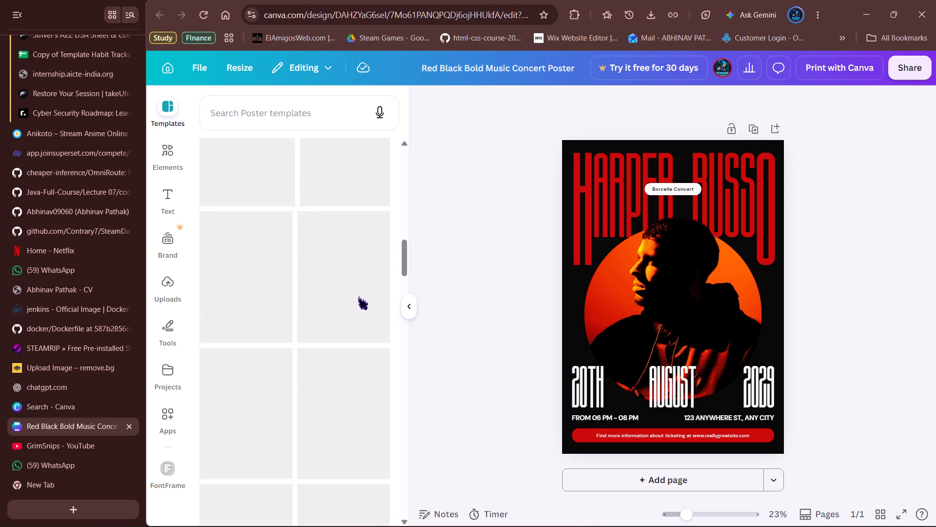
scroll(358, 295, down, 4)
scroll(358, 295, up, 7)
scroll(358, 295, down, 1)
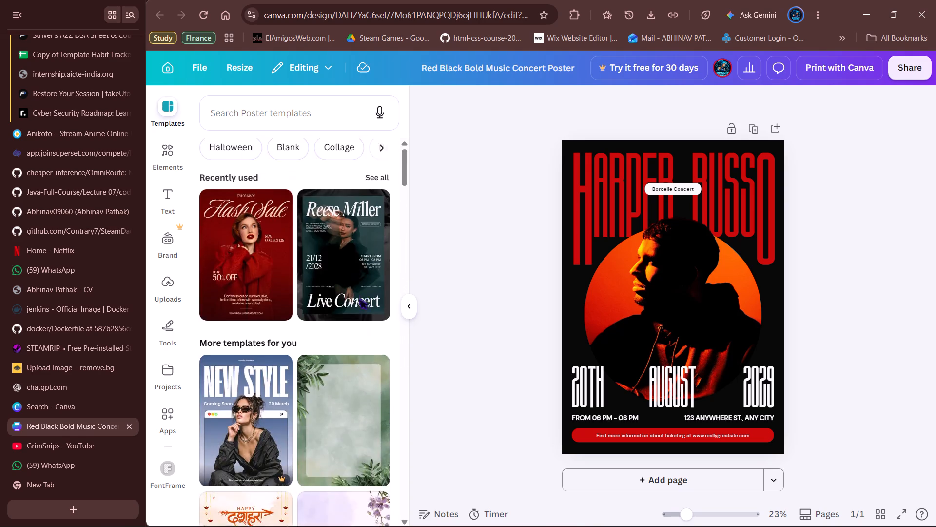
scroll(358, 295, down, 2)
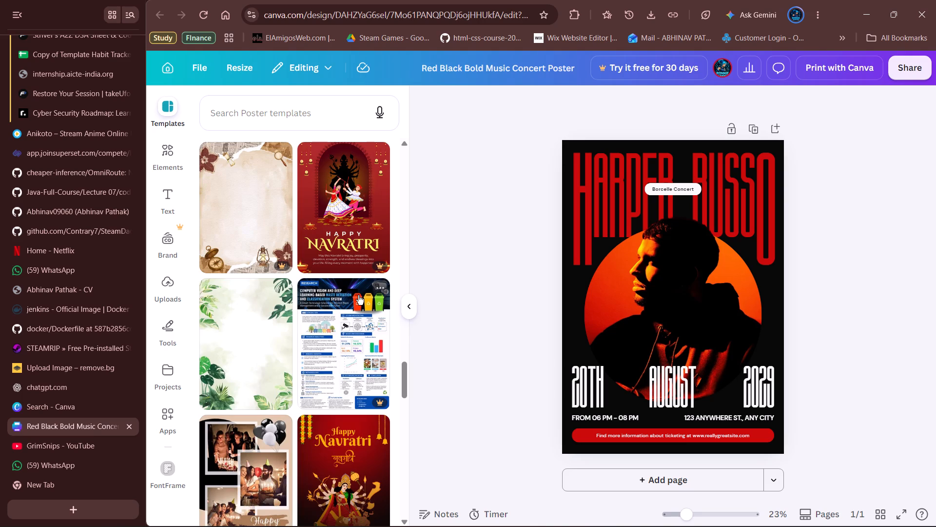
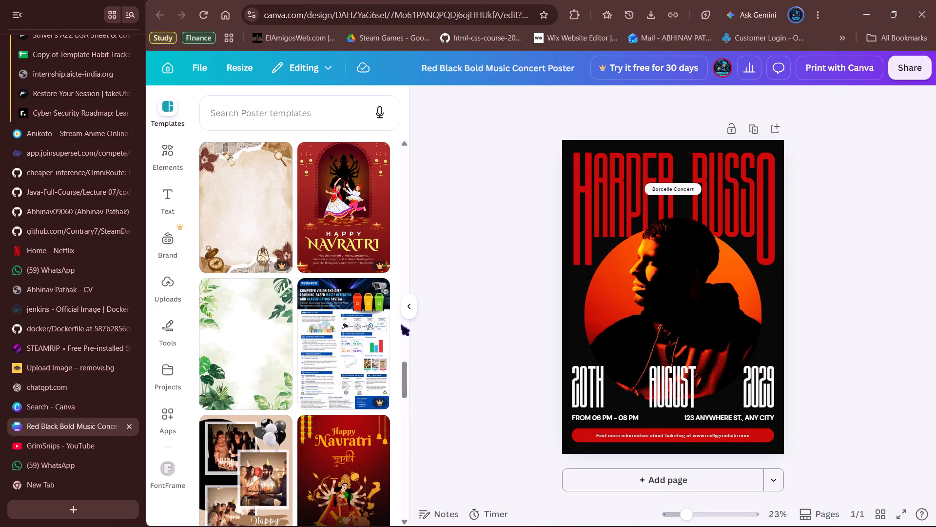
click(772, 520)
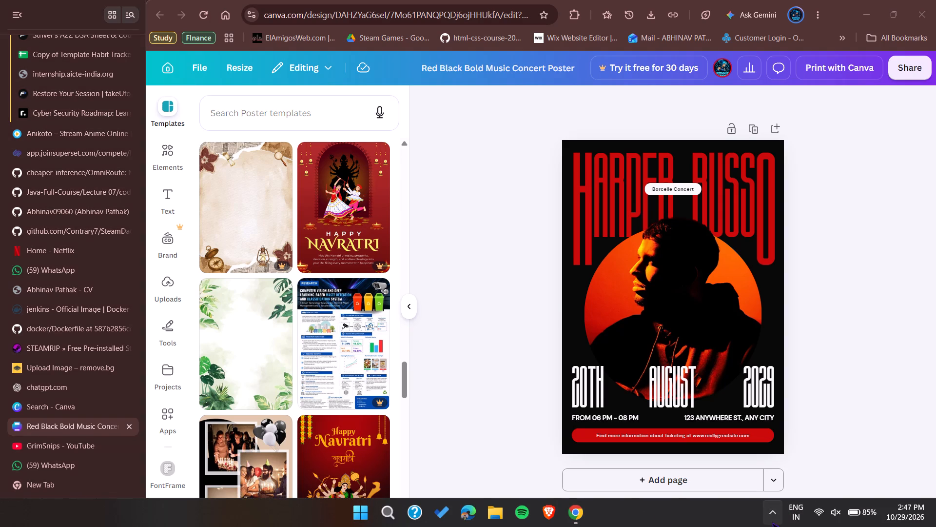
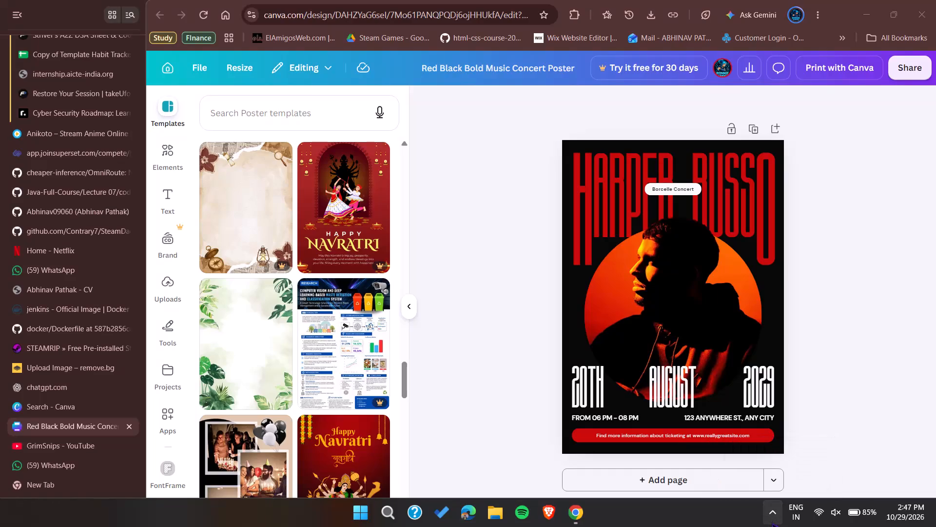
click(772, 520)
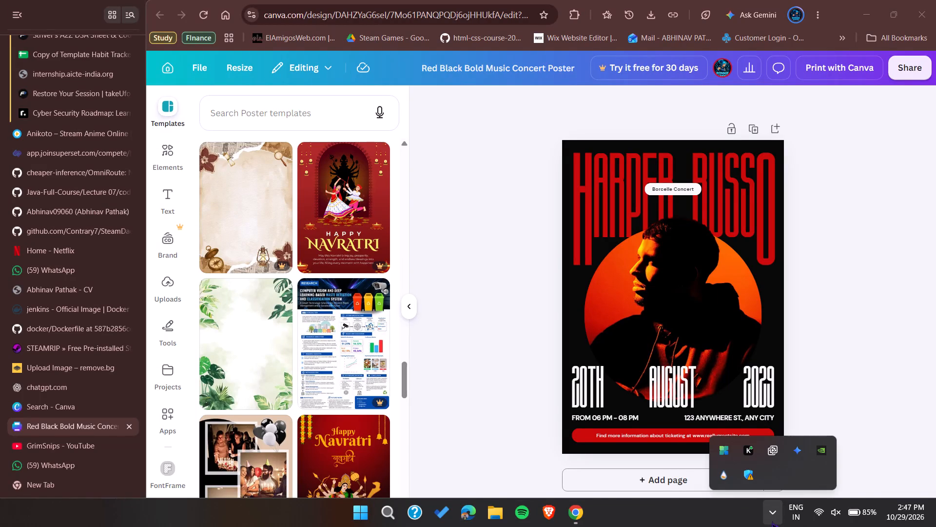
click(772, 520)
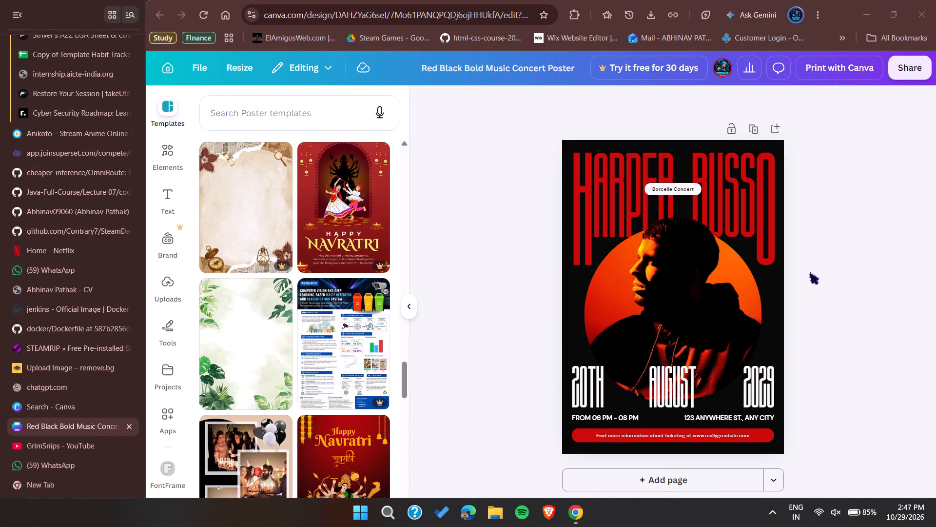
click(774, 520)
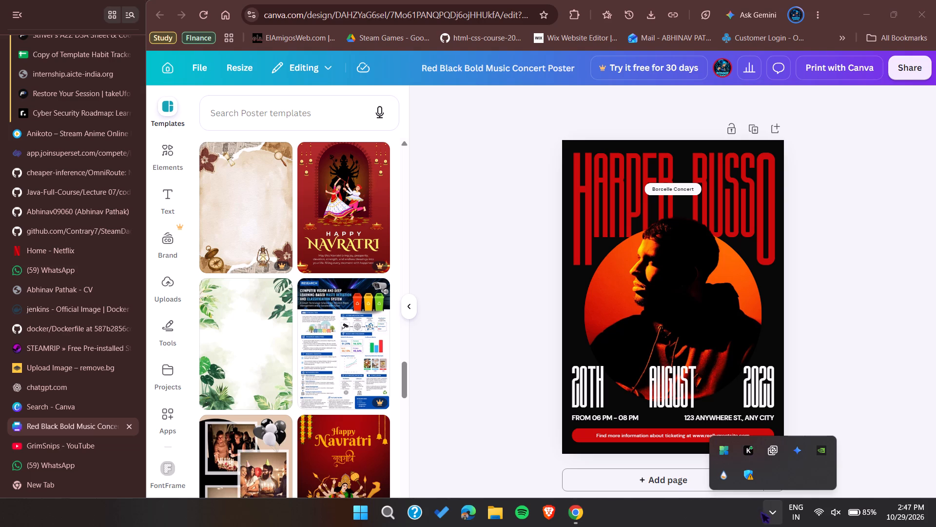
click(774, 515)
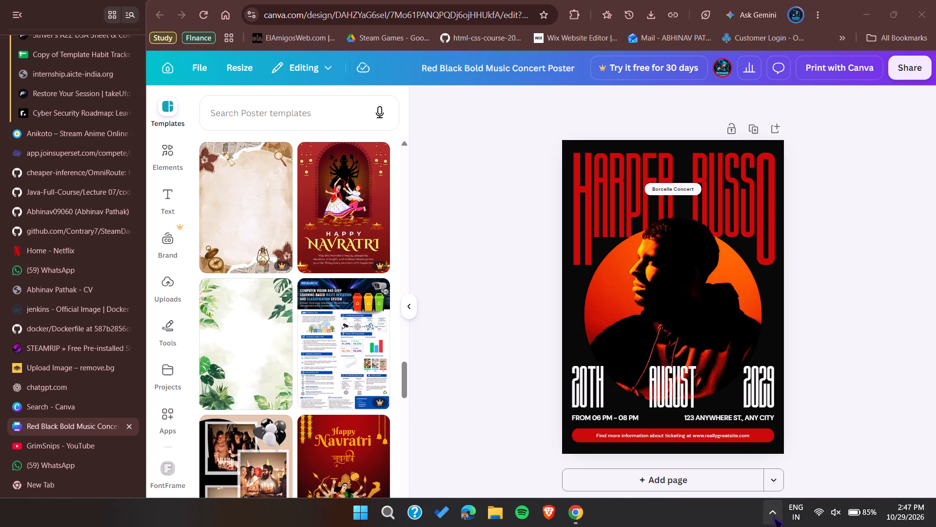
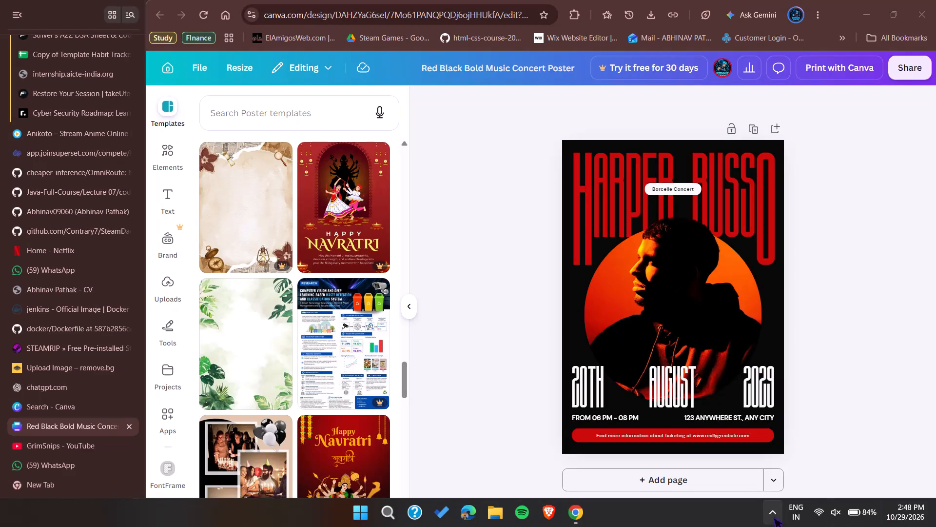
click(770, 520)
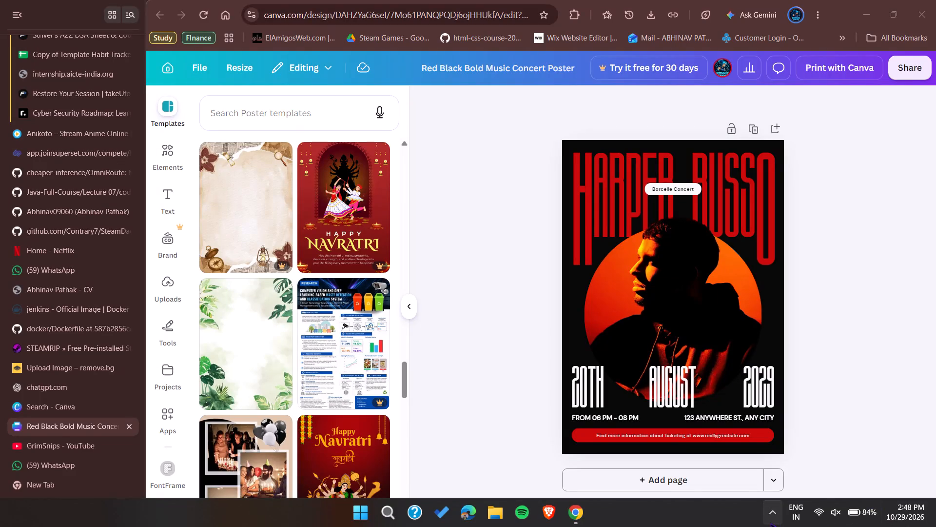
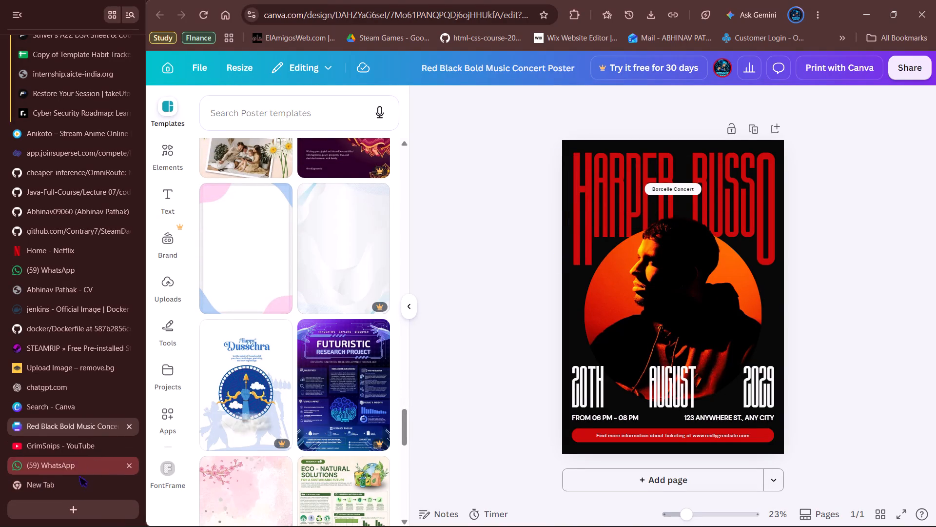
click(70, 491)
click(355, 10)
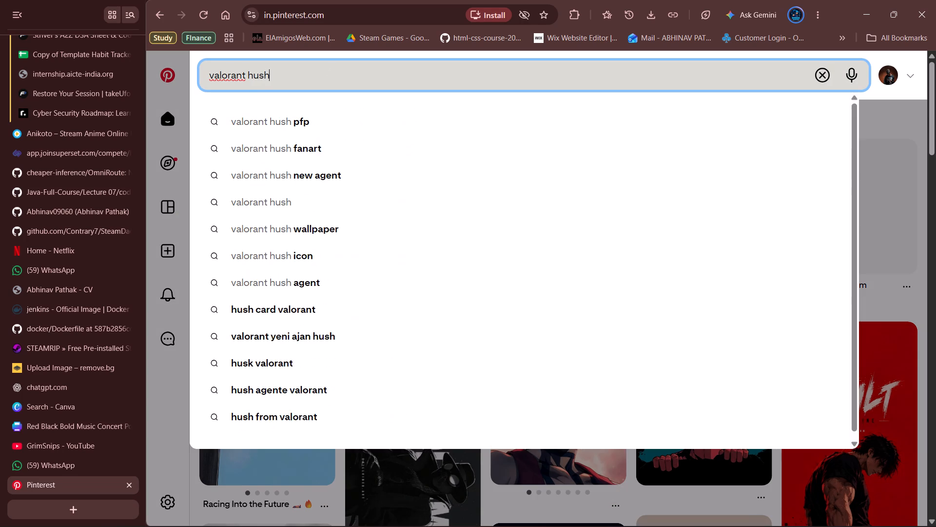
key(Return)
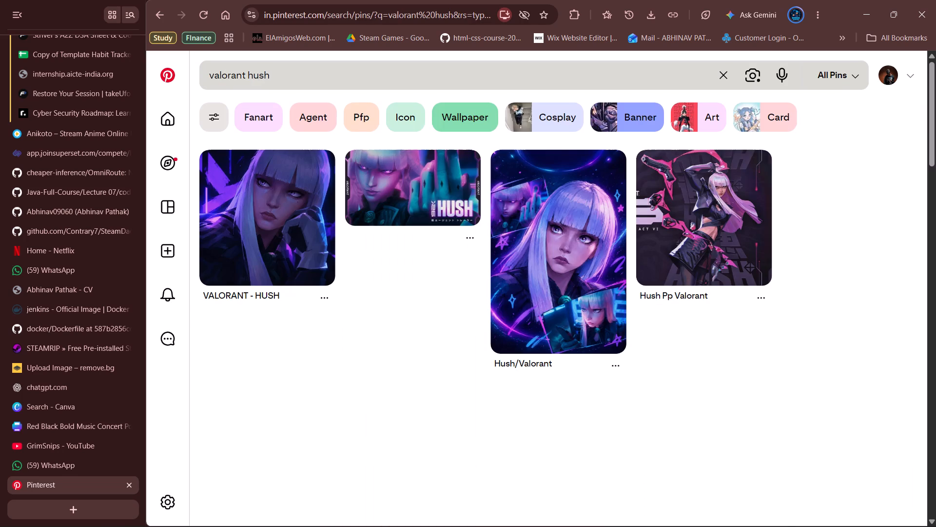
Browse the Hush image results and compare them with the concert poster design for a suitable character picture.
scroll(461, 305, down, 1)
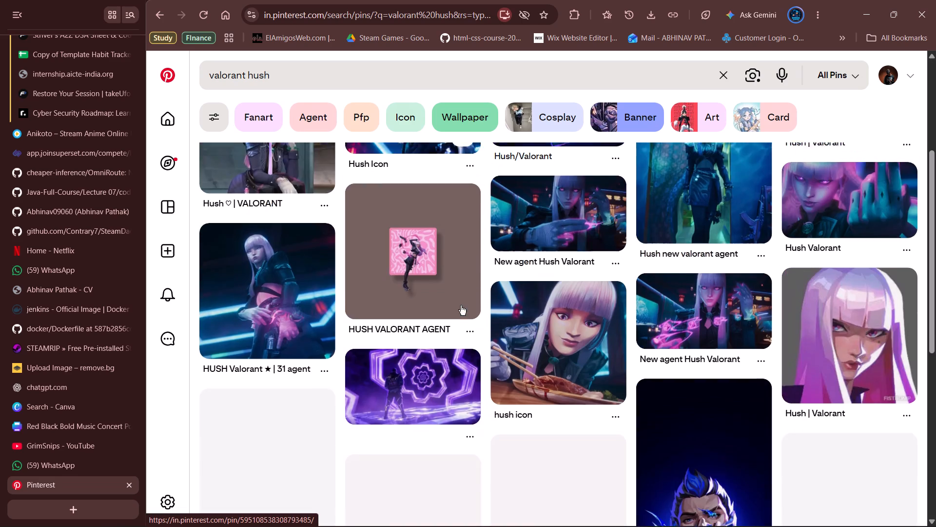
scroll(461, 305, down, 1)
scroll(461, 305, up, 4)
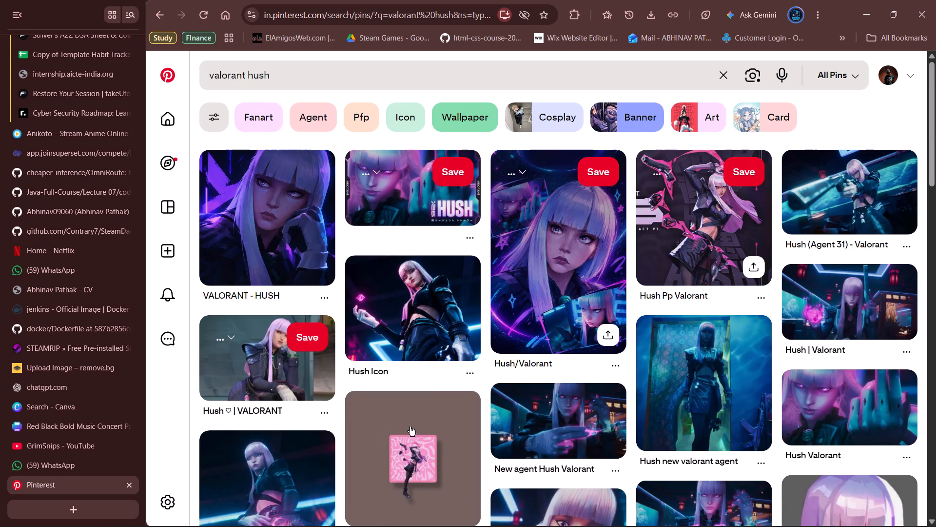
scroll(400, 454, down, 2)
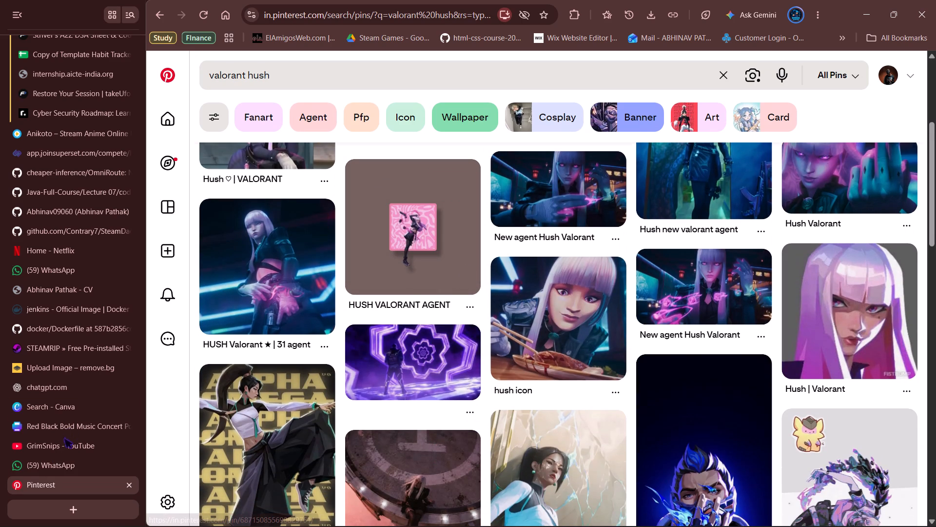
drag(64, 430, 65, 475)
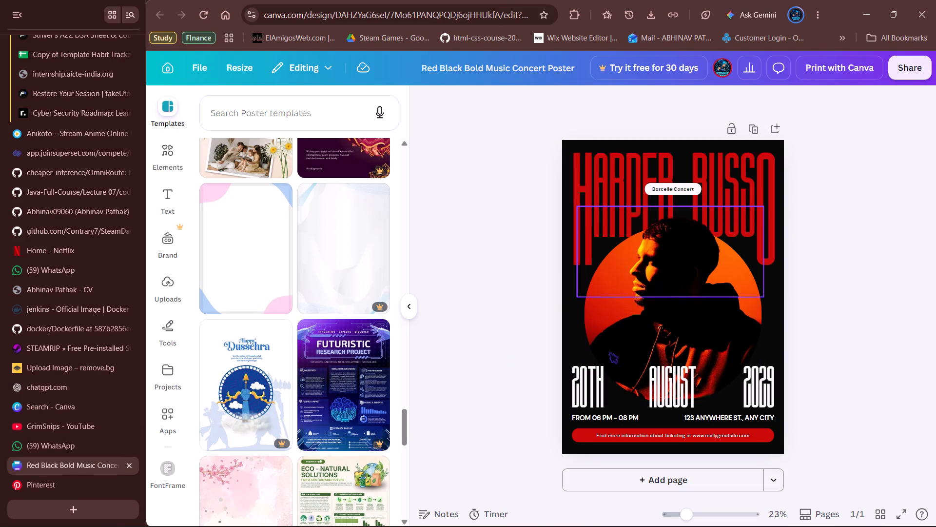
click(70, 491)
scroll(493, 381, down, 2)
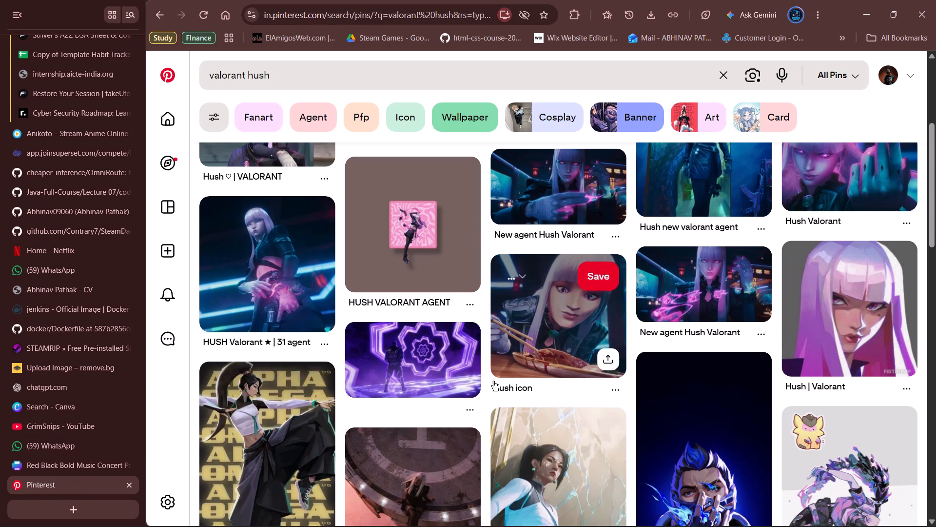
scroll(493, 381, down, 2)
scroll(782, 402, up, 5)
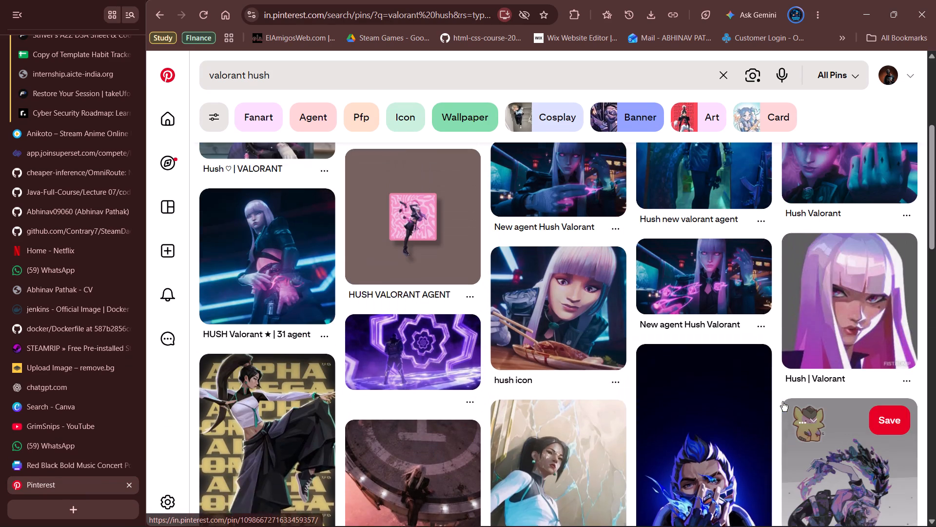
scroll(833, 358, up, 2)
scroll(739, 303, up, 1)
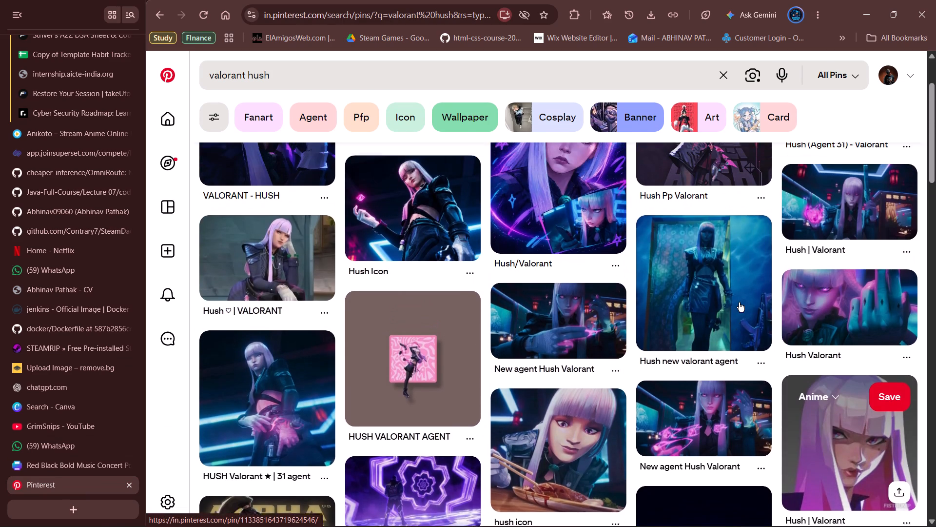
scroll(739, 303, up, 1)
click(61, 462)
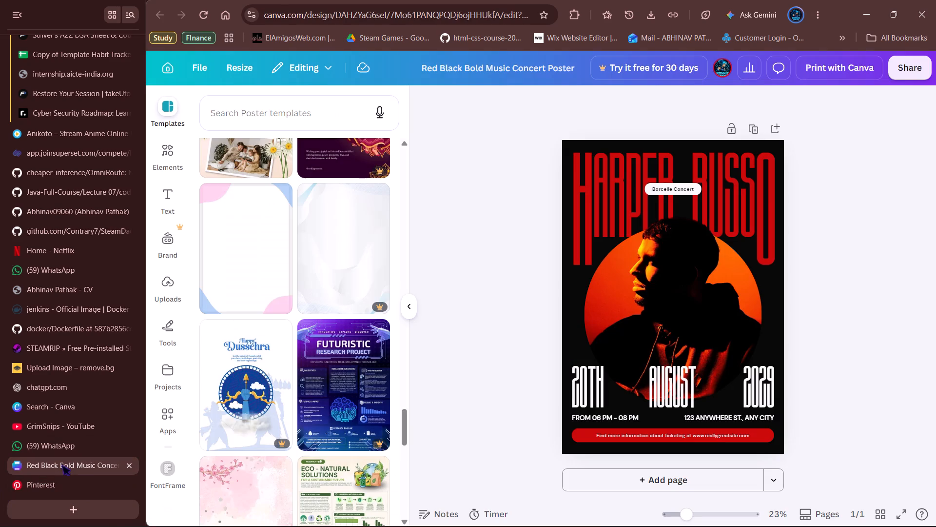
click(73, 492)
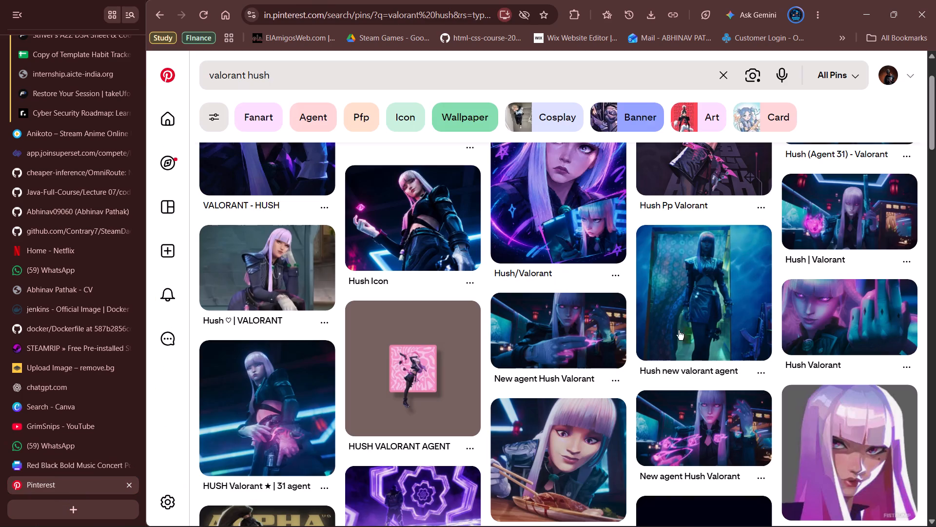
Download the close-up "Hush | Valorant" portrait with the grey background to Downloads as Hush _ Valorant.jpg.
scroll(821, 430, down, 2)
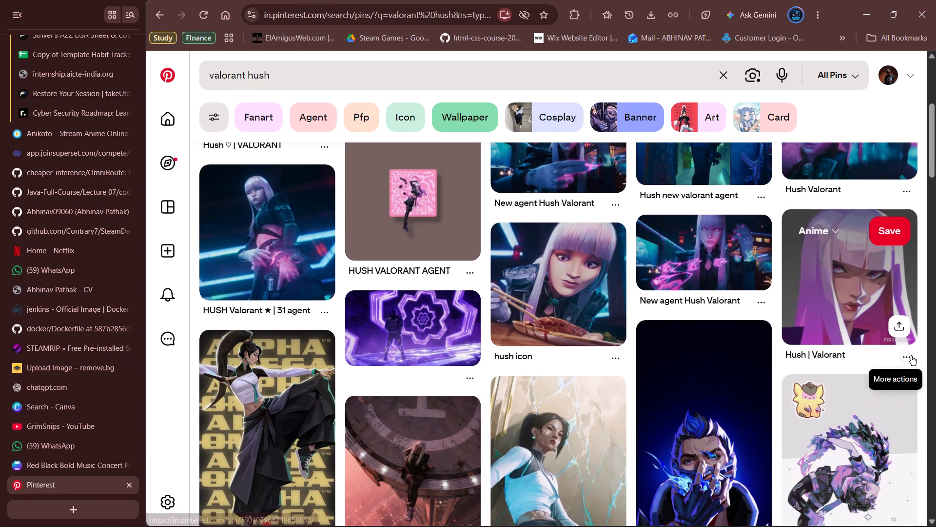
click(911, 356)
click(829, 434)
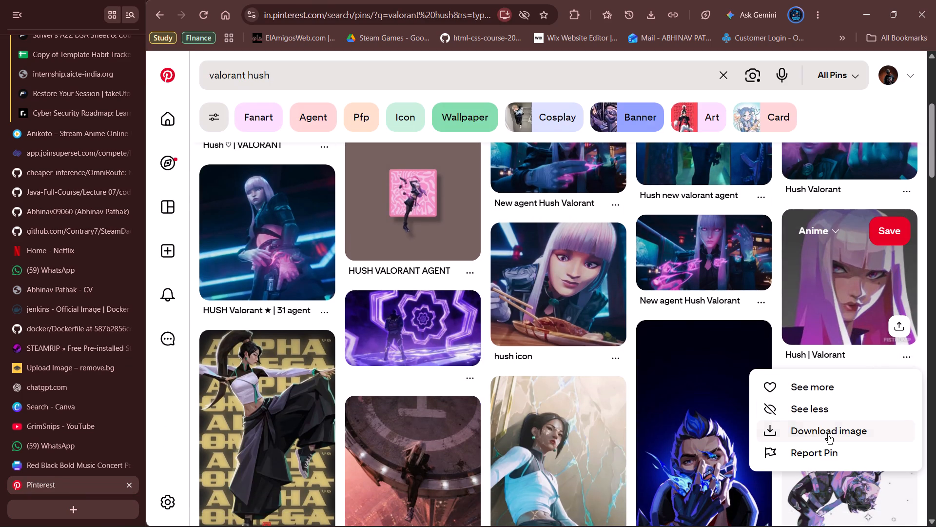
scroll(614, 321, up, 1)
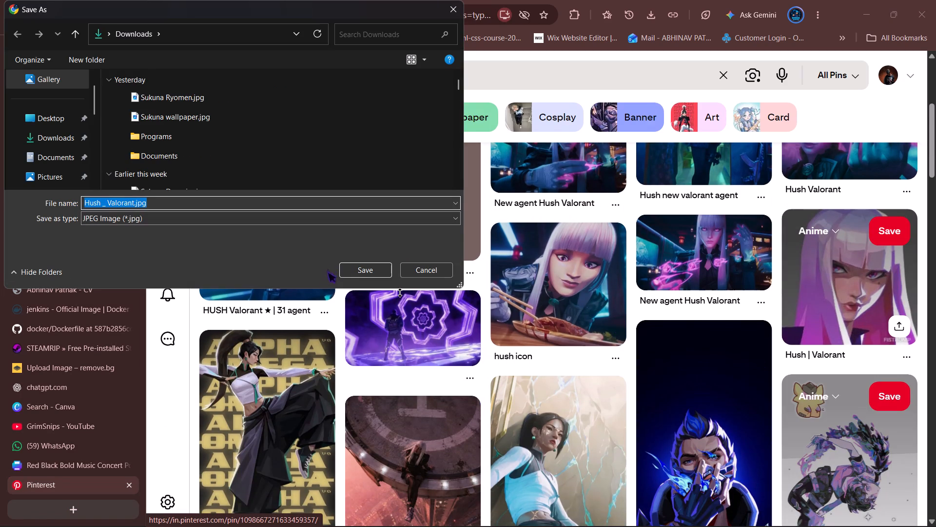
click(348, 271)
scroll(550, 321, up, 4)
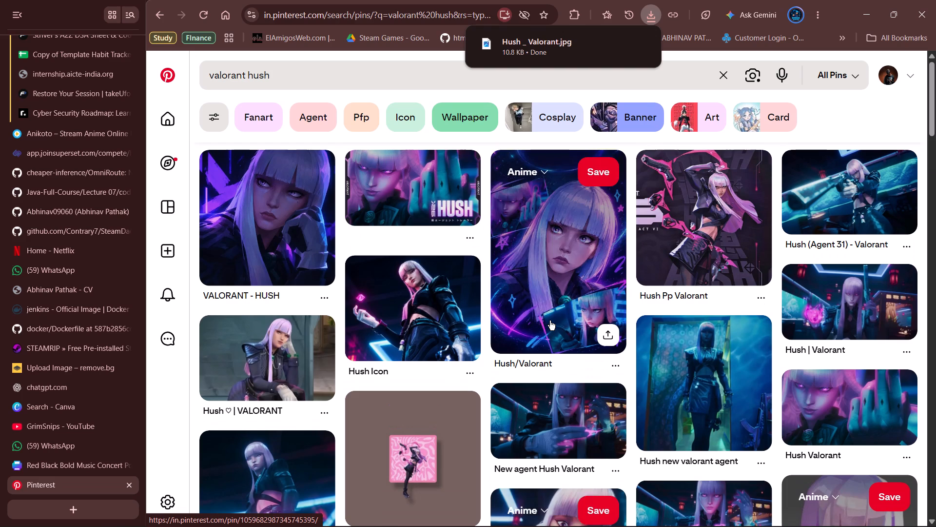
scroll(550, 321, up, 1)
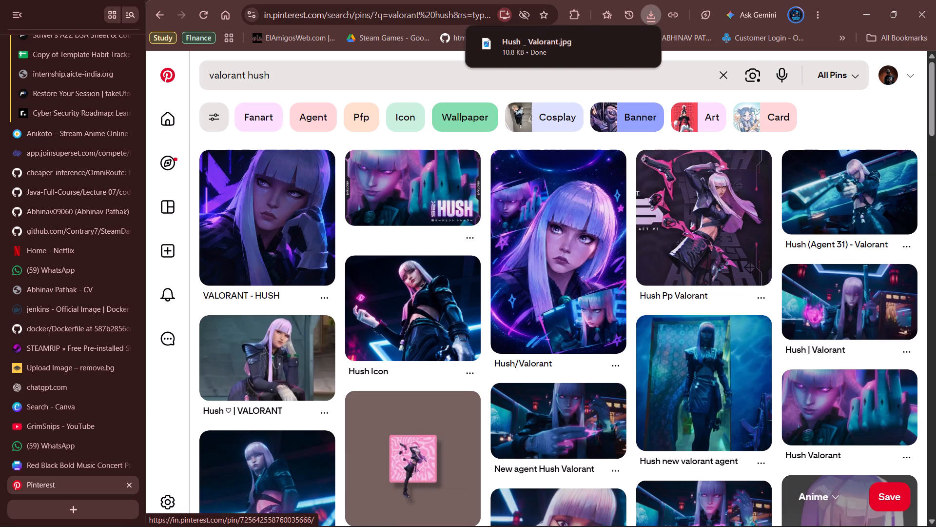
click(708, 218)
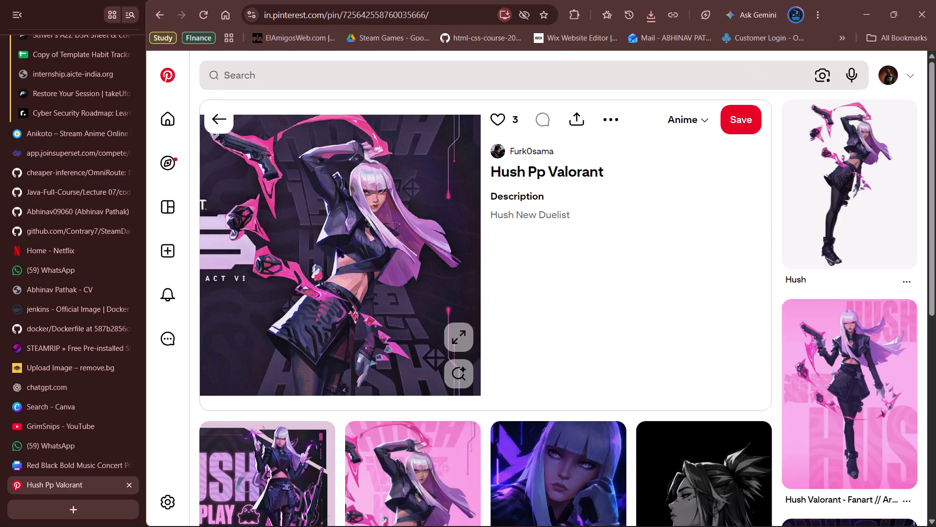
scroll(394, 413, down, 2)
click(391, 345)
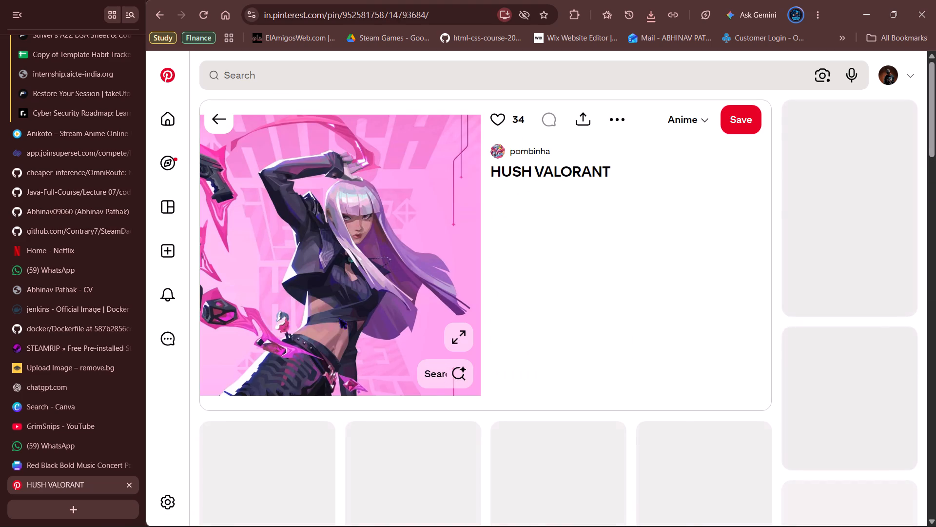
click(624, 117)
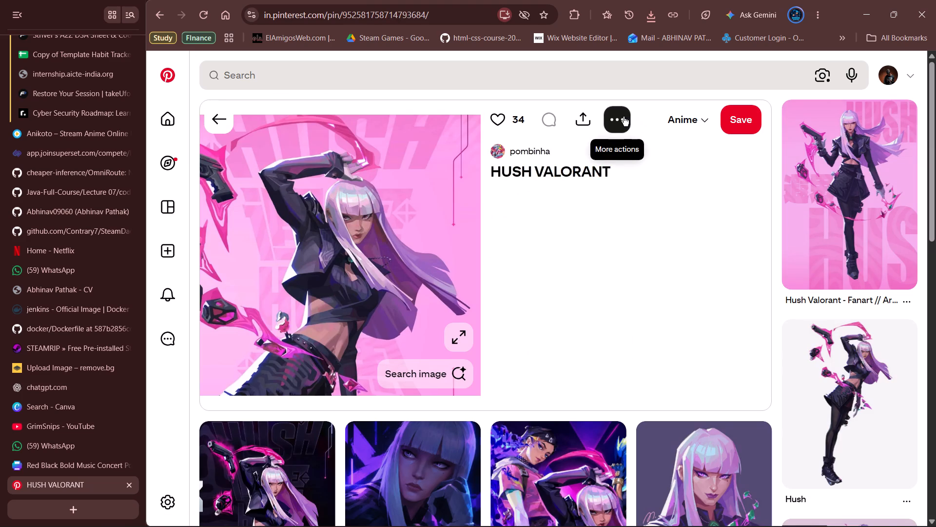
click(866, 206)
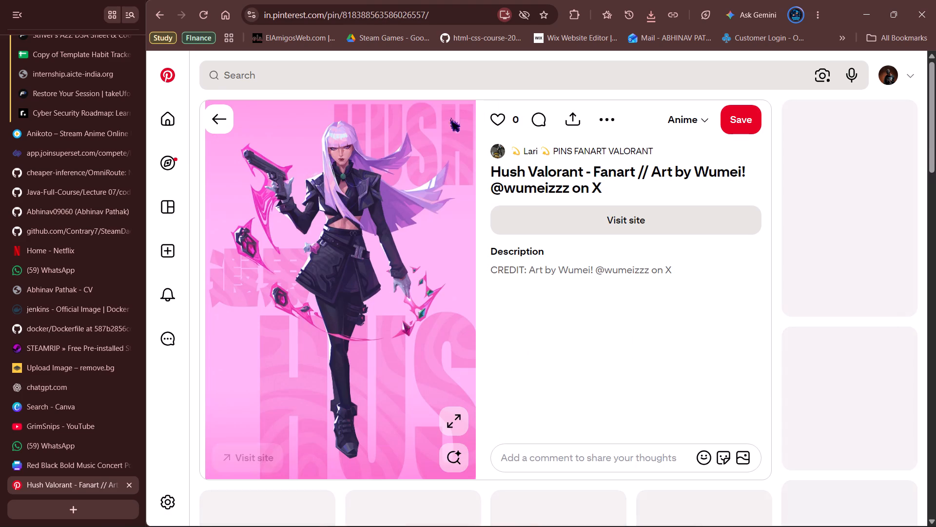
click(608, 122)
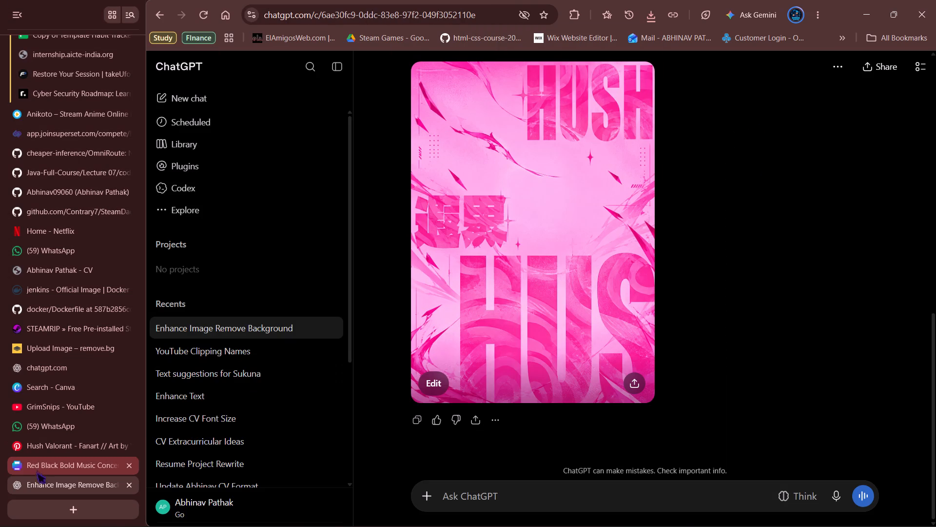
Switch to the Canva poster and upload Vibrant Pink Hush Typography Poster.png from Downloads.
click(54, 468)
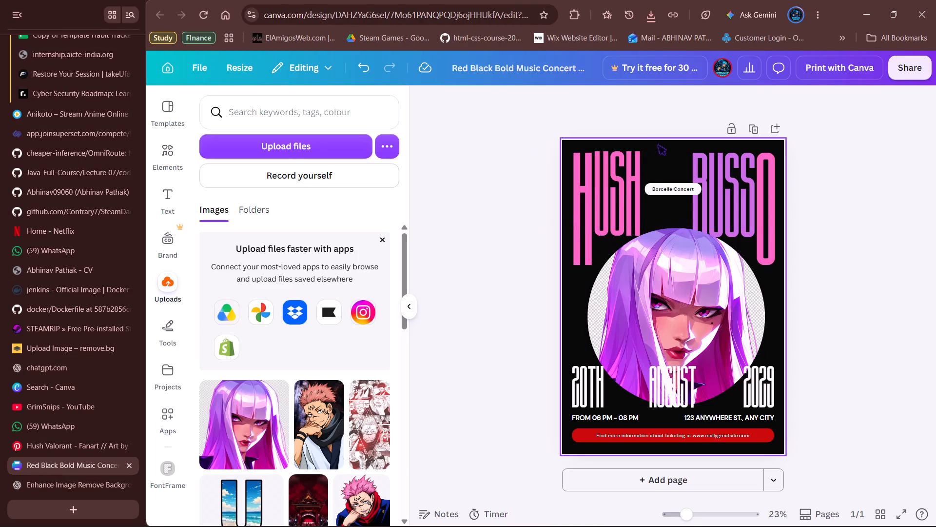
click(657, 142)
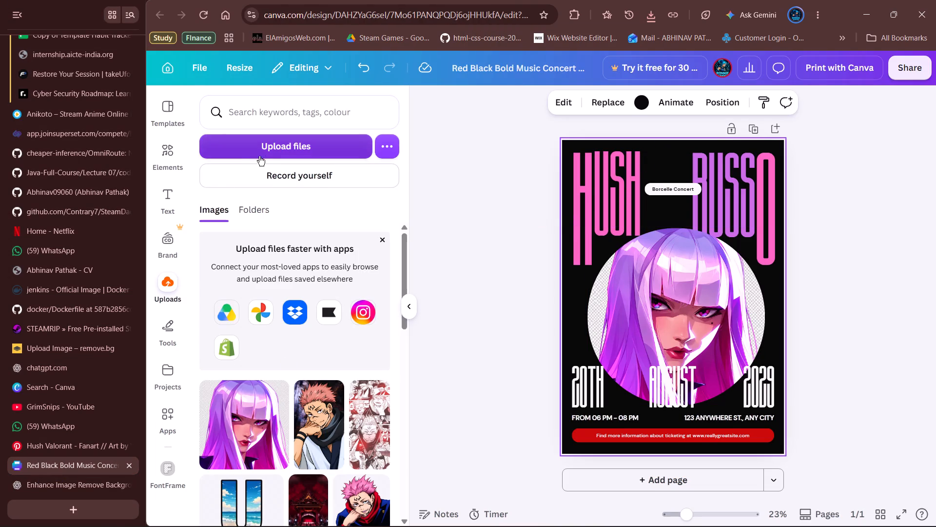
click(268, 148)
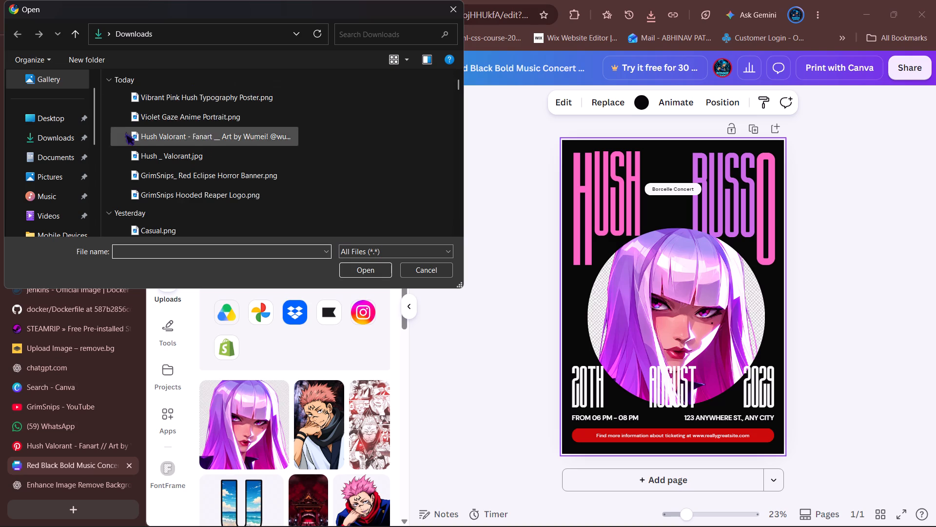
click(228, 99)
click(360, 268)
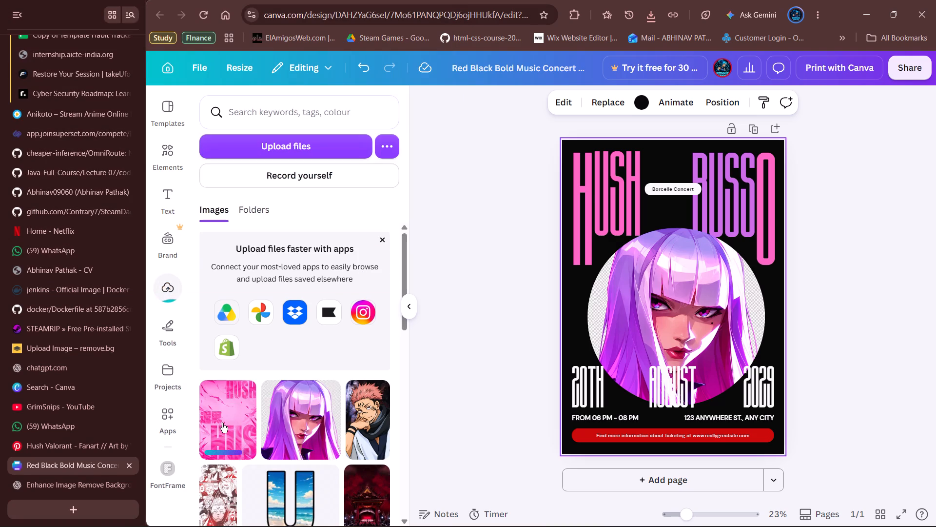
Add the uploaded pink Hush image to the poster as a separate element over its upper middle, outside the circular frame.
click(222, 423)
drag(686, 312, 660, 274)
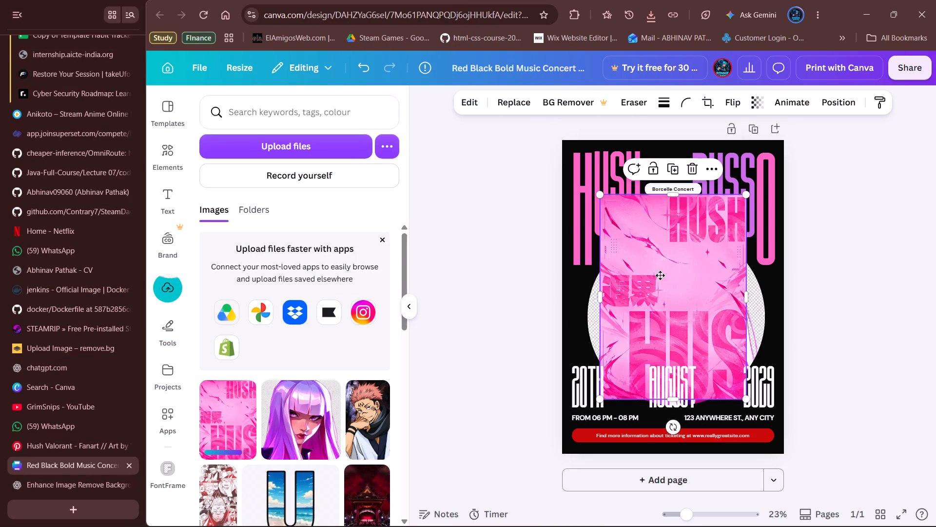
drag(660, 274, 616, 277)
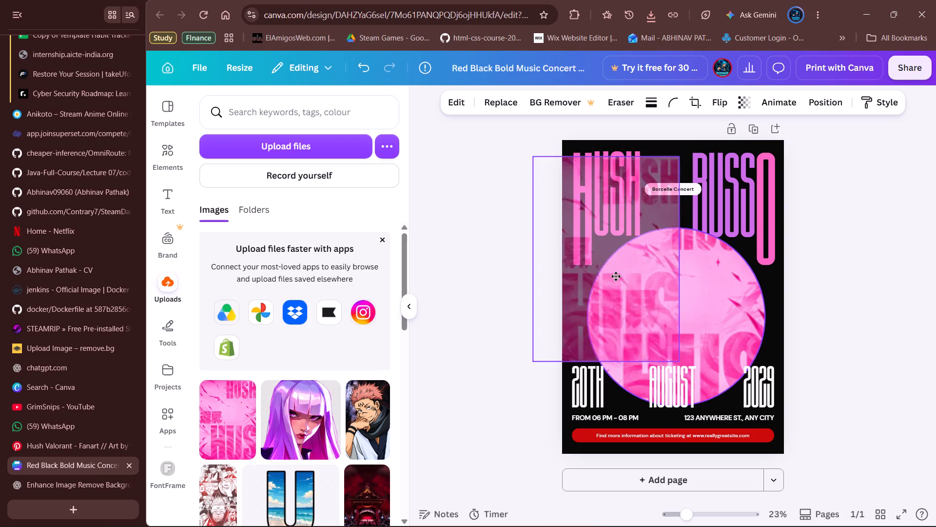
drag(616, 277, 674, 245)
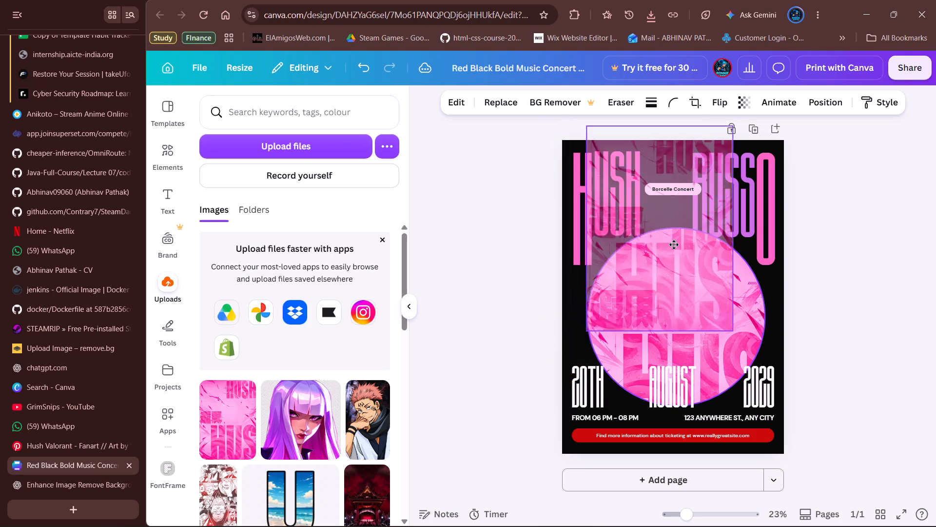
drag(674, 245, 585, 280)
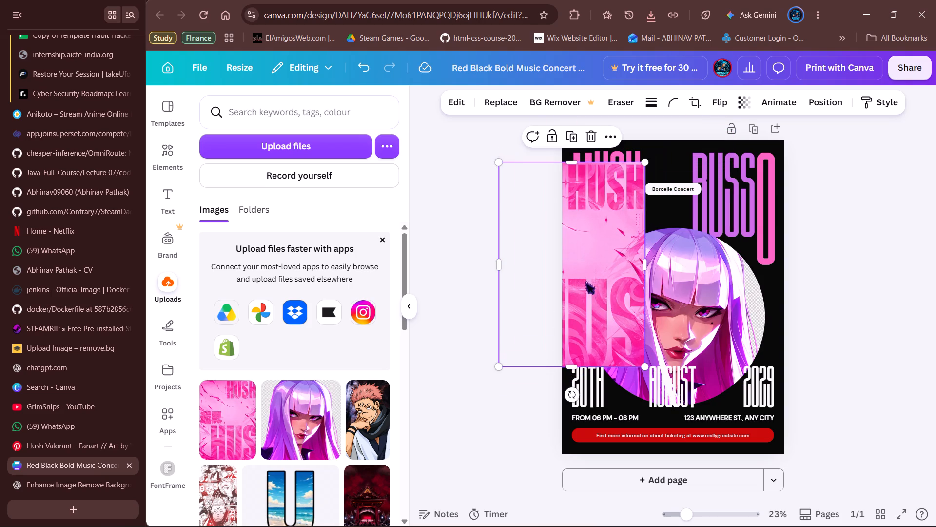
drag(600, 224, 684, 216)
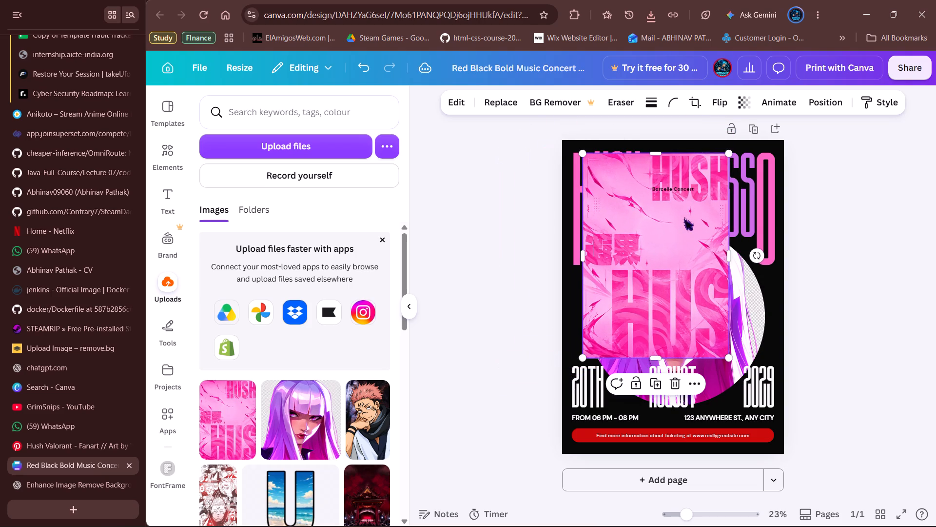
Enlarge the pink Hush image to about 42.8 by 60 so it covers the whole poster page.
drag(729, 154, 766, 168)
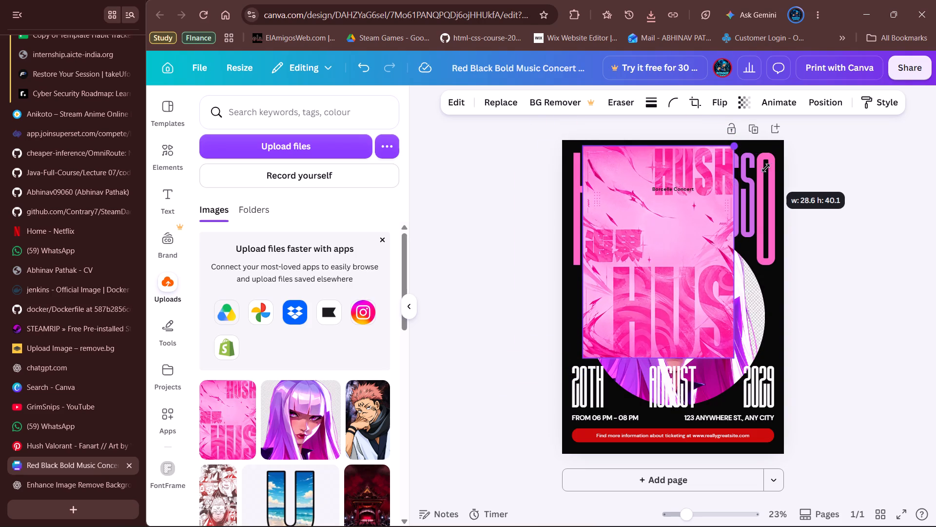
drag(766, 168, 768, 164)
drag(739, 361, 774, 415)
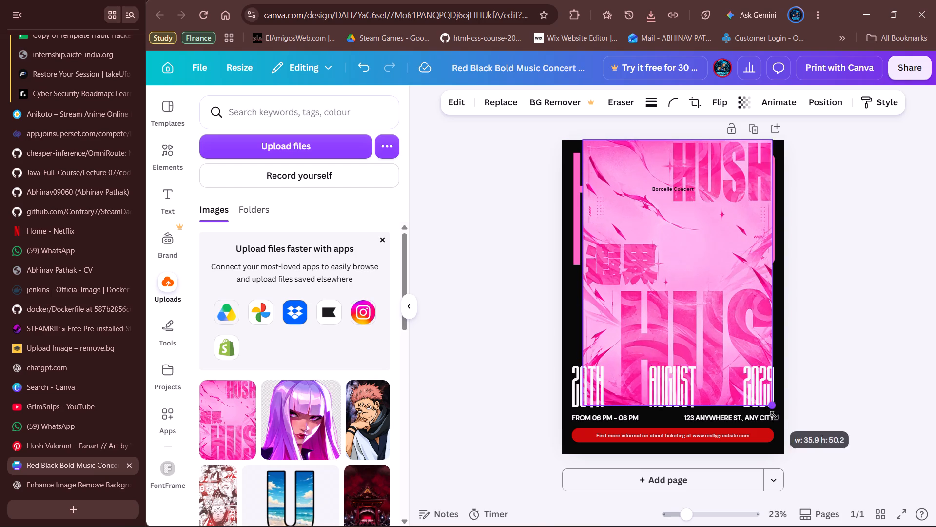
drag(774, 415, 785, 431)
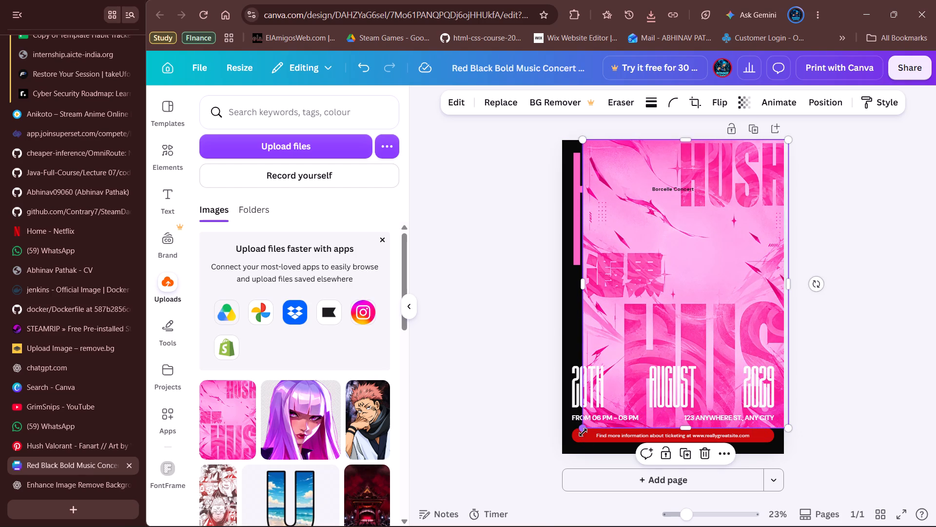
drag(583, 430, 562, 455)
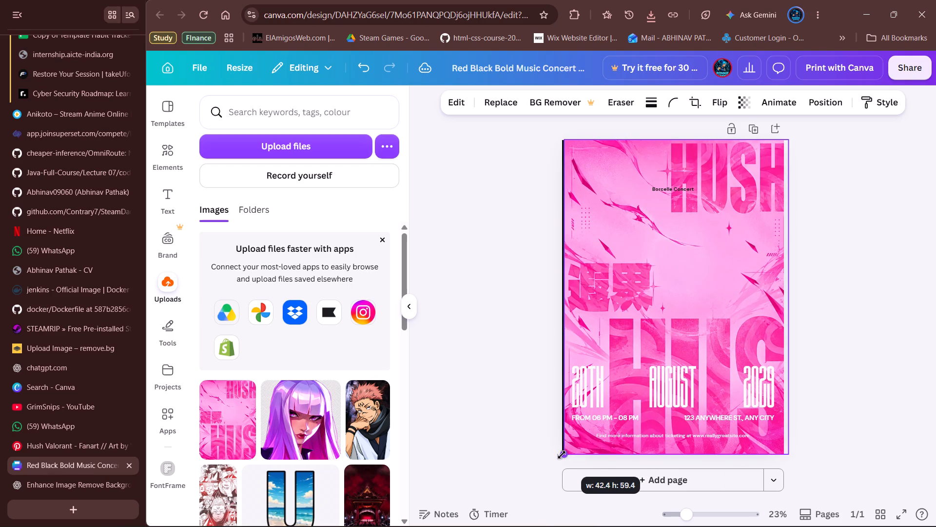
drag(562, 455, 559, 457)
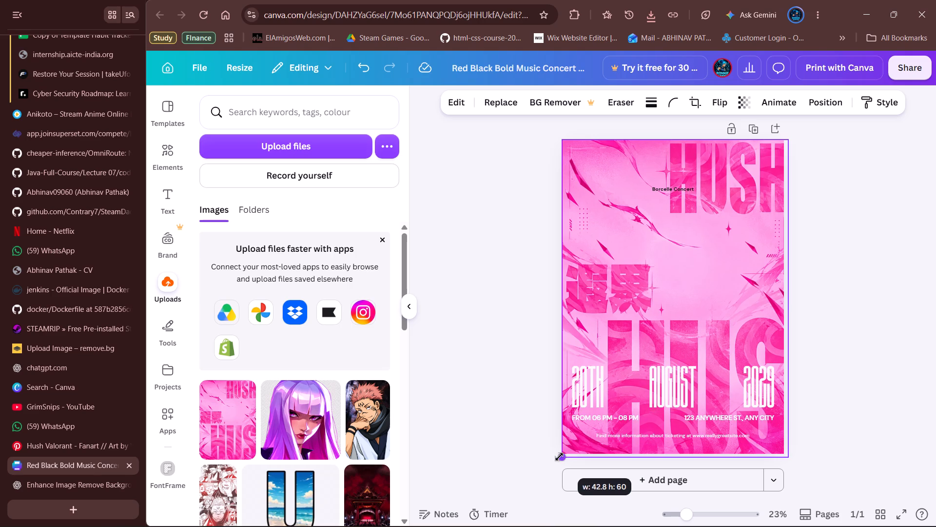
drag(559, 457, 561, 457)
click(866, 290)
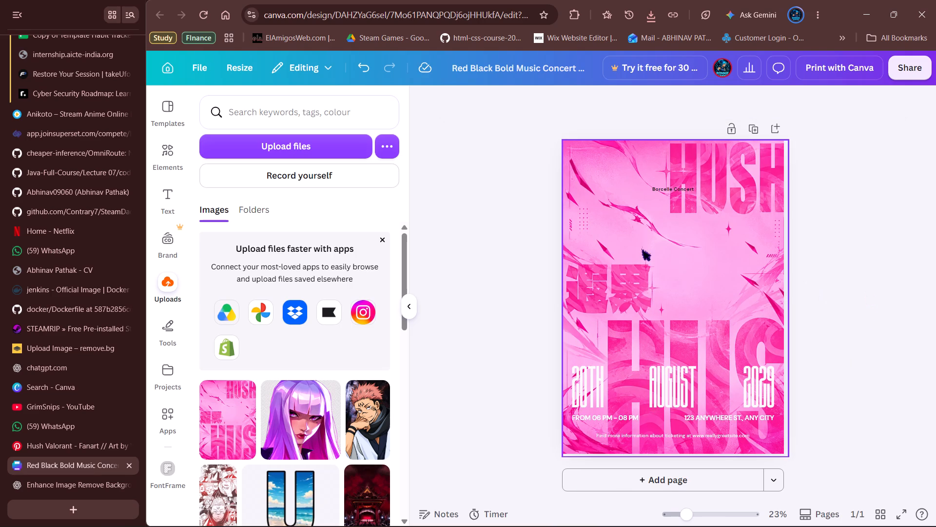
Move the full-page pink Hush image down the layer order to just above the black background, behind all other poster elements.
right_click(642, 246)
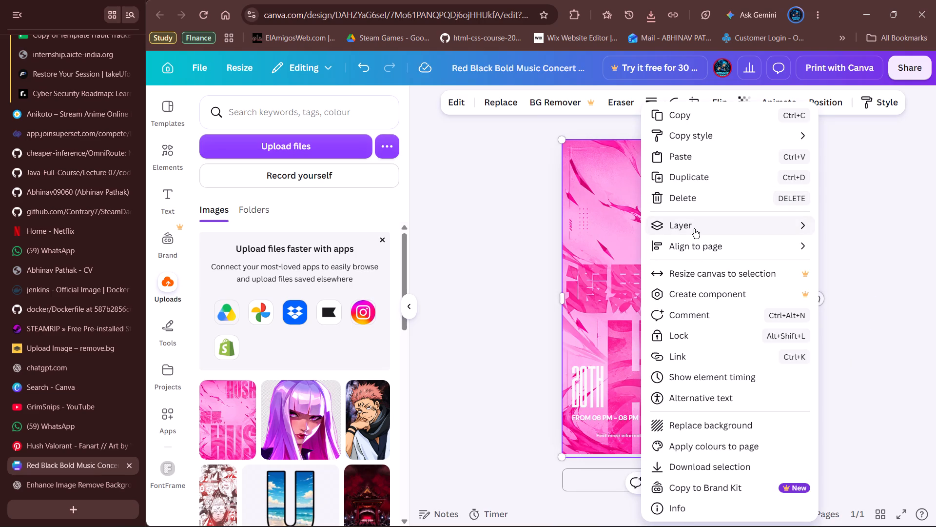
click(538, 316)
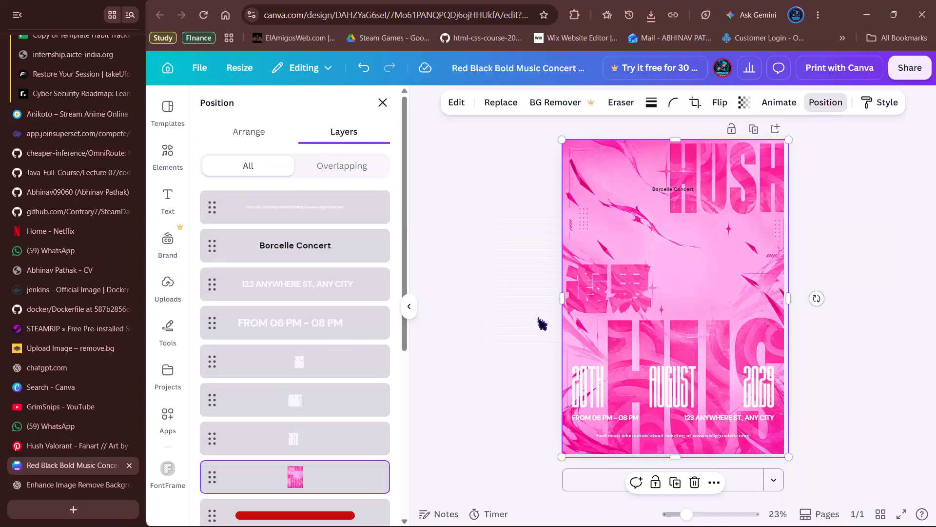
scroll(331, 371, down, 4)
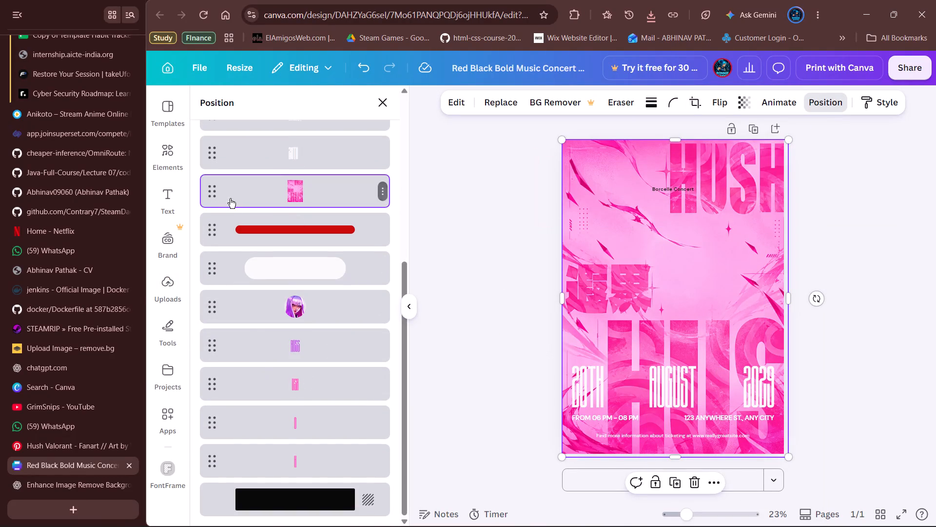
drag(210, 189, 222, 462)
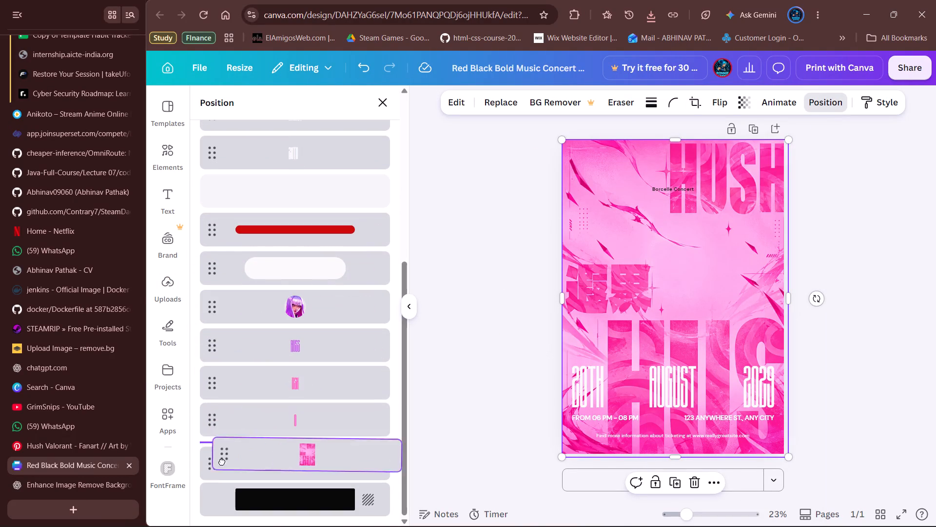
drag(222, 462, 211, 474)
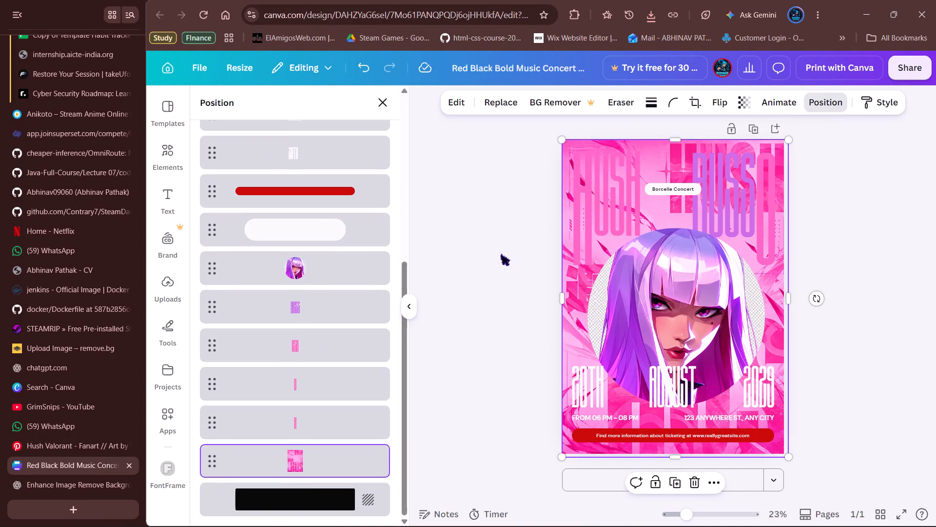
click(500, 251)
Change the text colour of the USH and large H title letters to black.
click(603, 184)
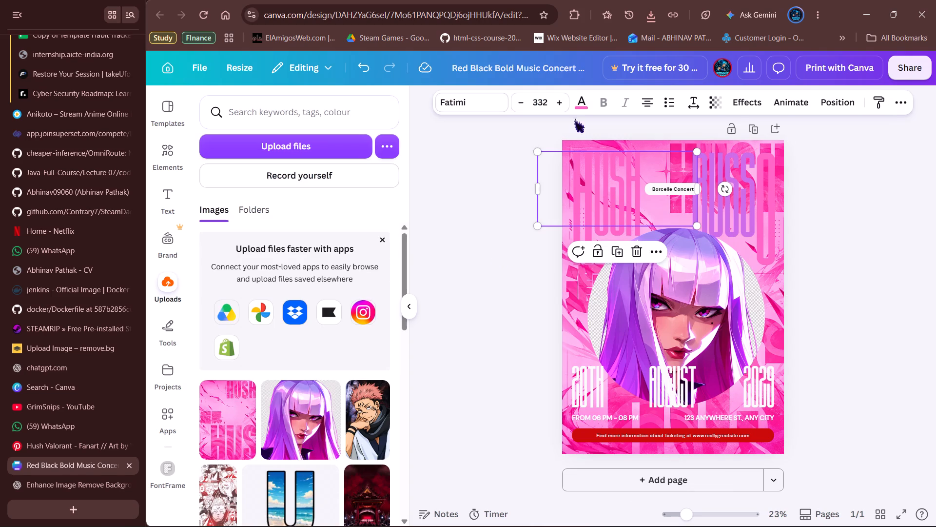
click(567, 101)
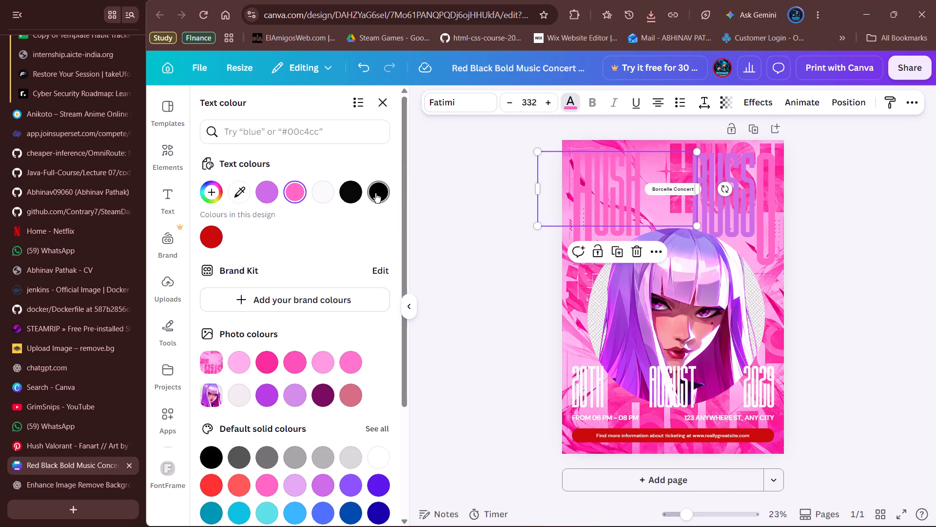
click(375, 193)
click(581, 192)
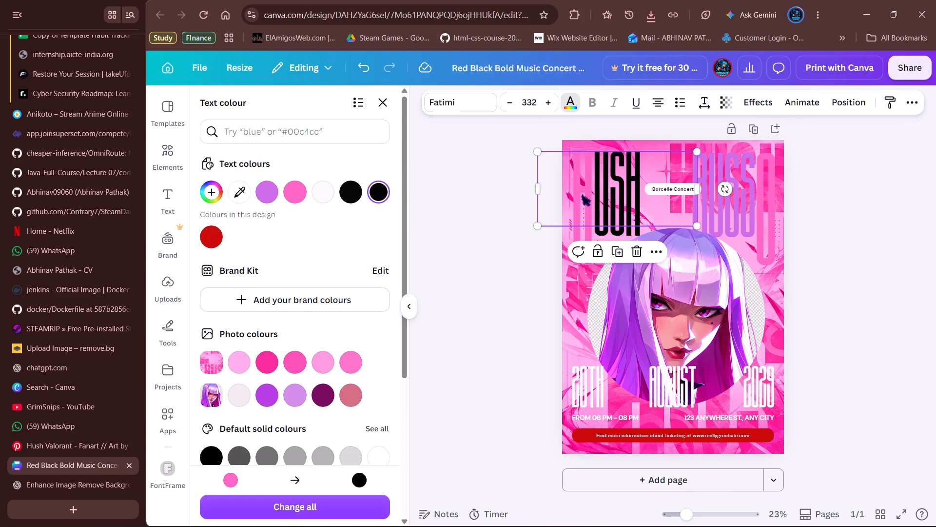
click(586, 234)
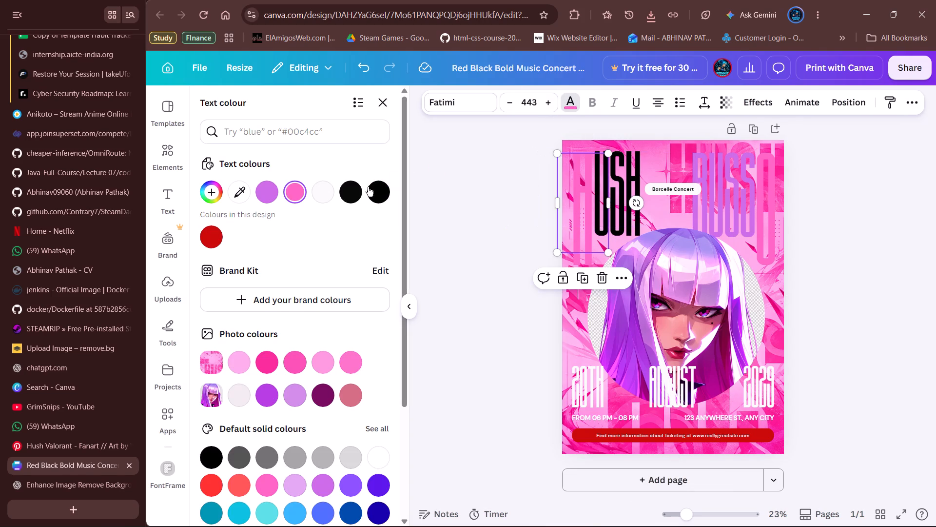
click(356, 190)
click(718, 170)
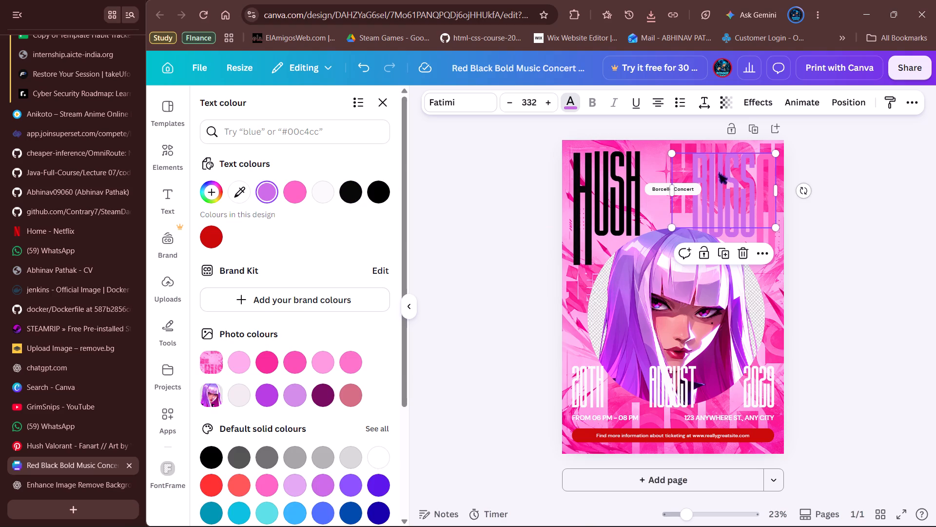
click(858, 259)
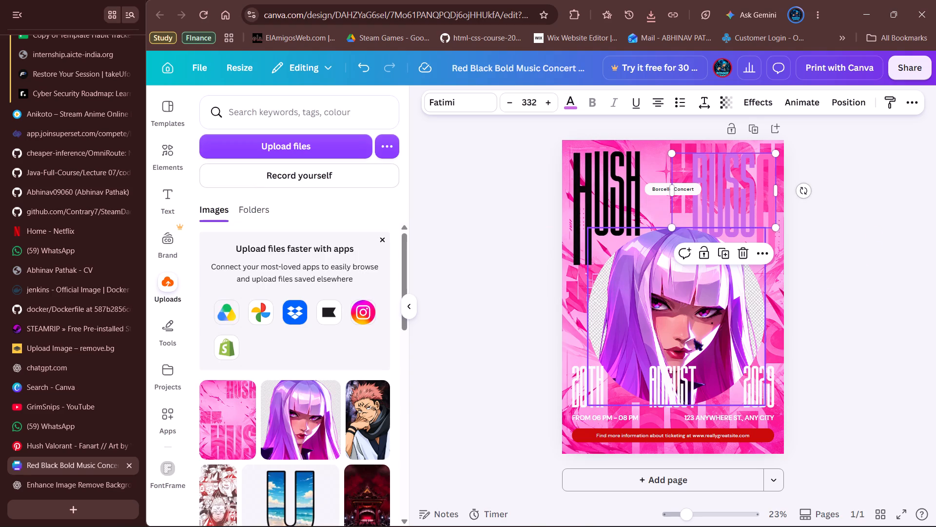
Delete the ticketing information line, its red bar and the AUGUST text from the lower part of the poster.
click(646, 434)
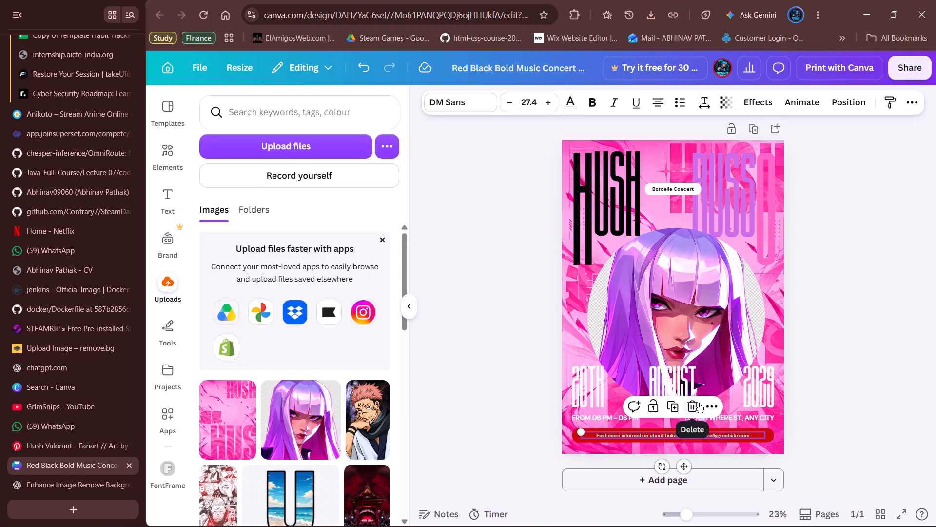
click(698, 403)
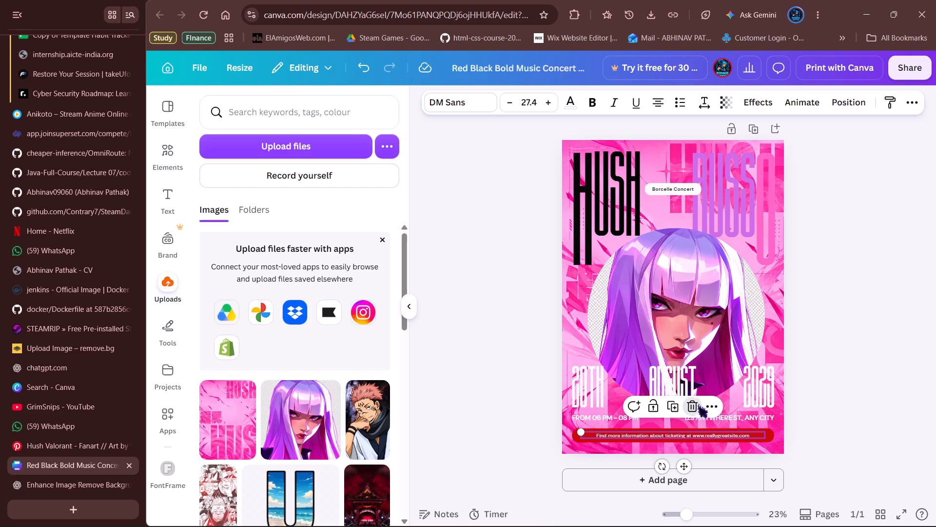
click(637, 432)
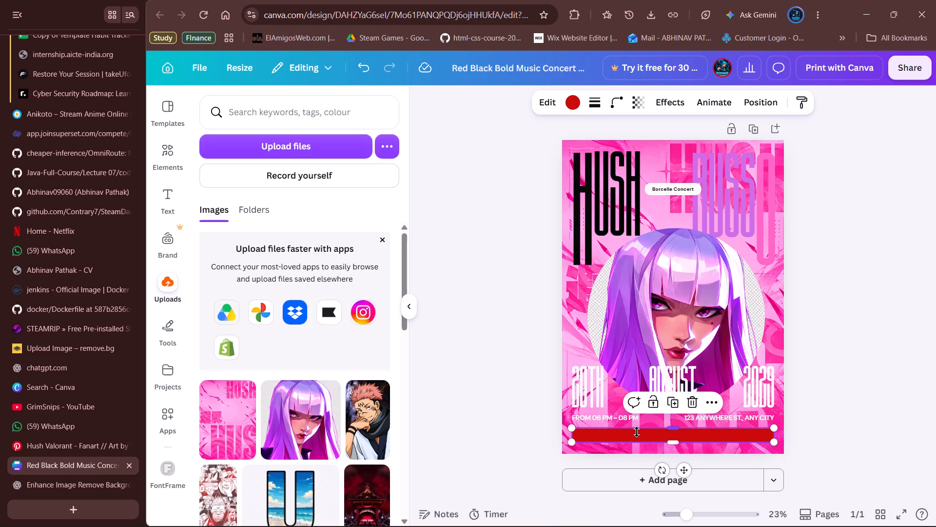
key(Delete)
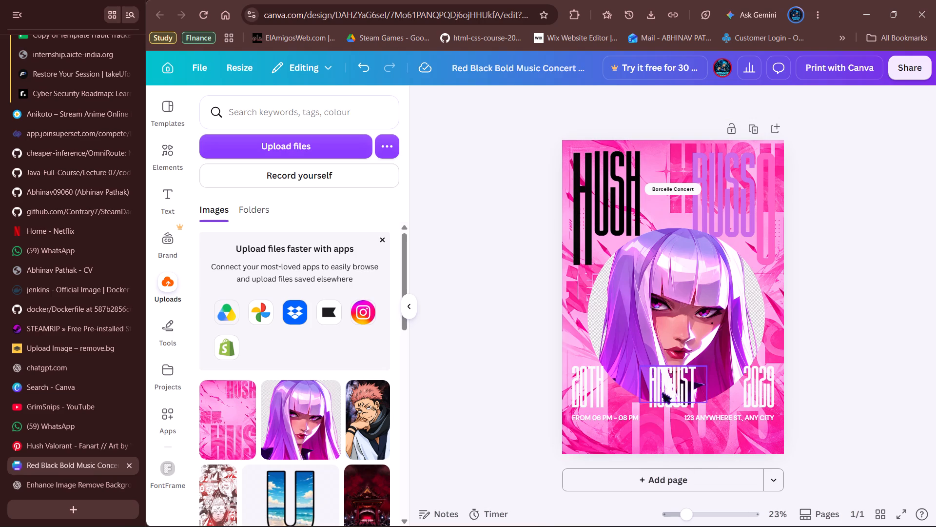
click(663, 388)
key(Delete)
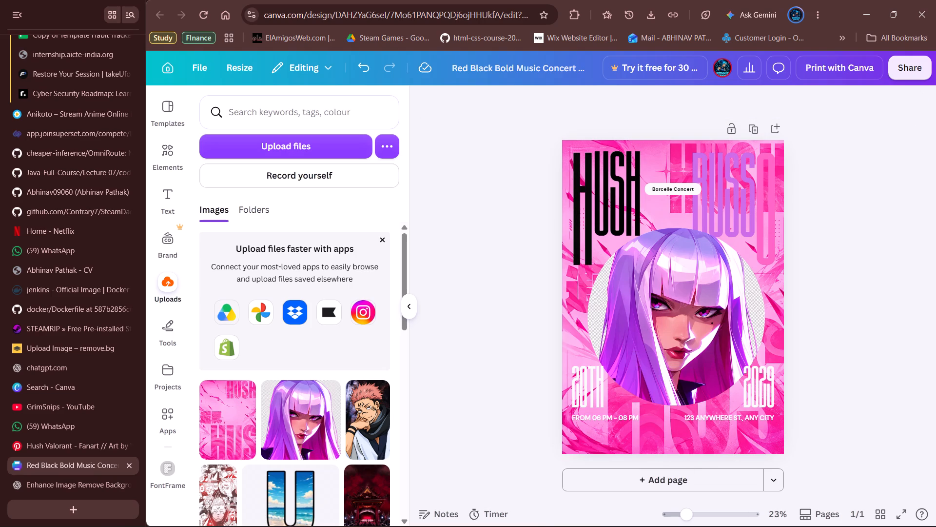
Delete the purple RUSS title text at the top of the poster.
click(726, 190)
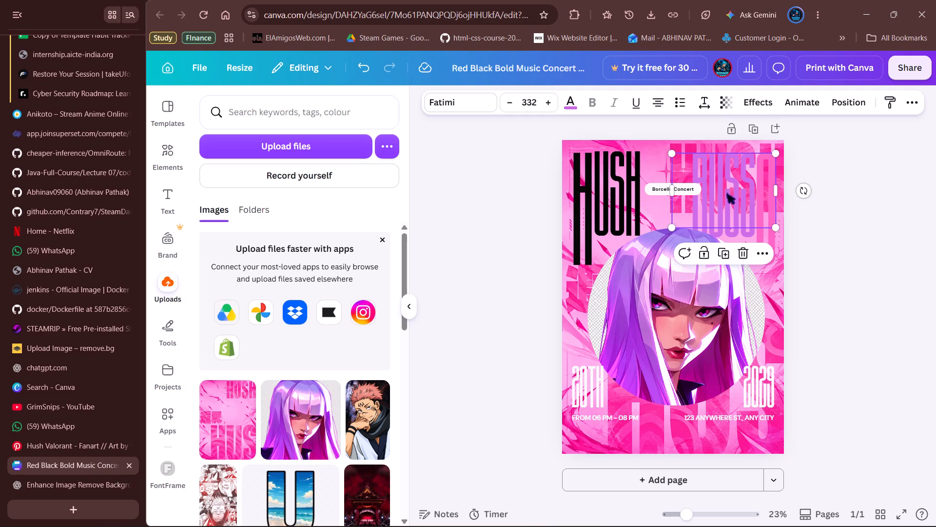
key(Delete)
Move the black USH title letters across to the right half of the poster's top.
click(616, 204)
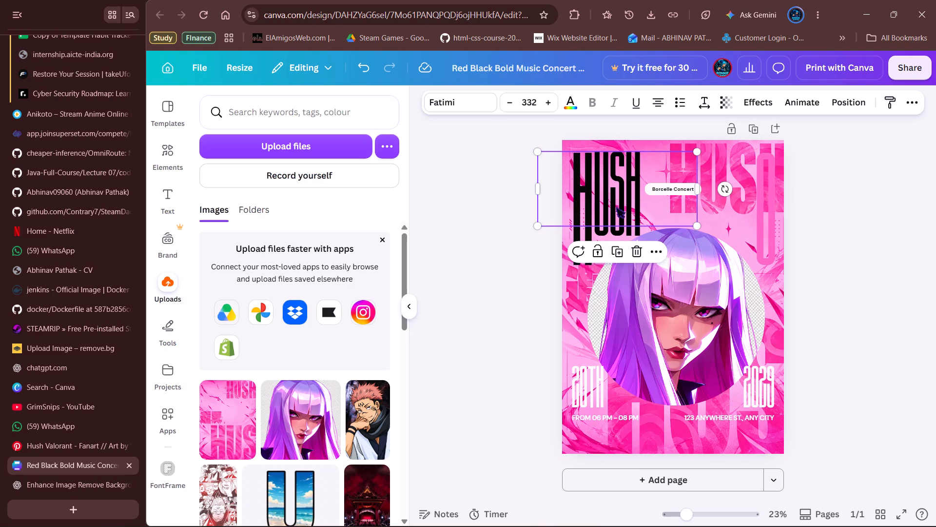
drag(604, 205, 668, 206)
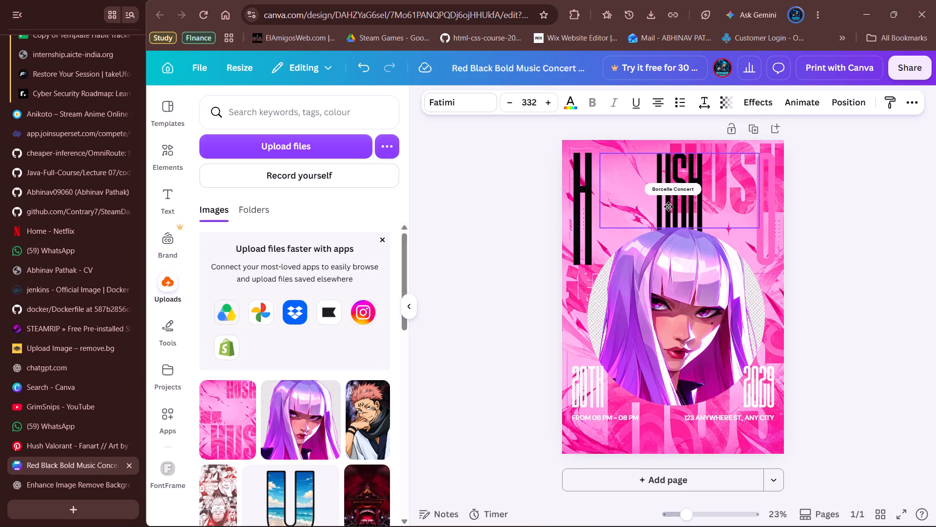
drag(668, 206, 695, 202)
Delete the large black H and the black USH title letters.
click(590, 198)
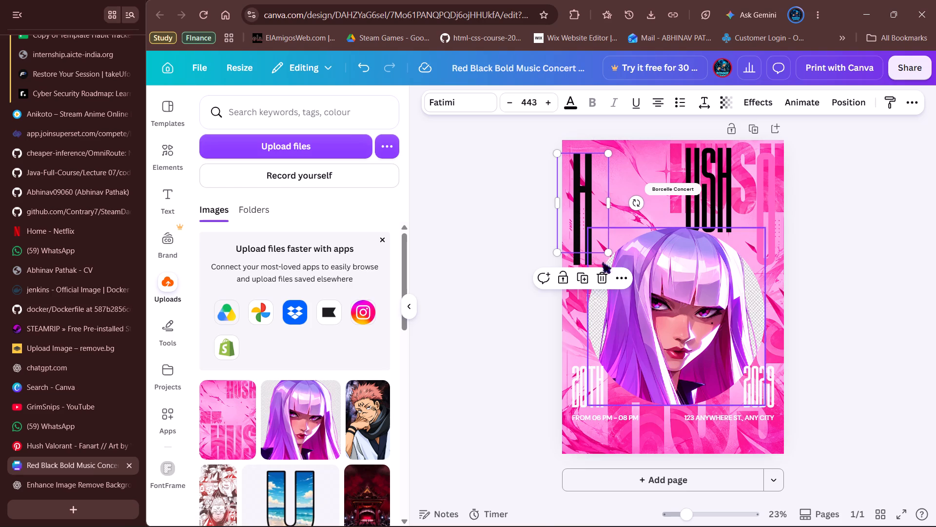
click(601, 277)
click(718, 179)
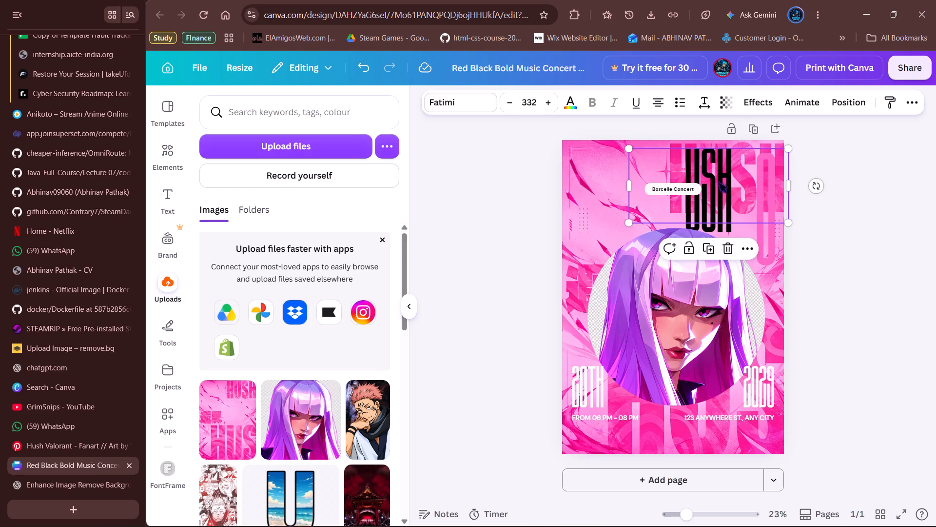
key(Delete)
Delete the 20TH and 2029 date texts on either side of the character portrait.
click(585, 380)
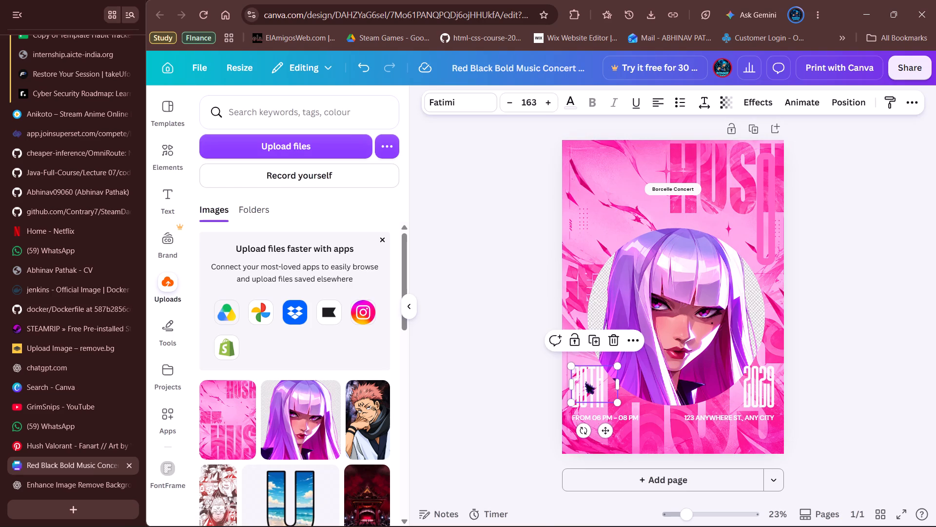
key(Delete)
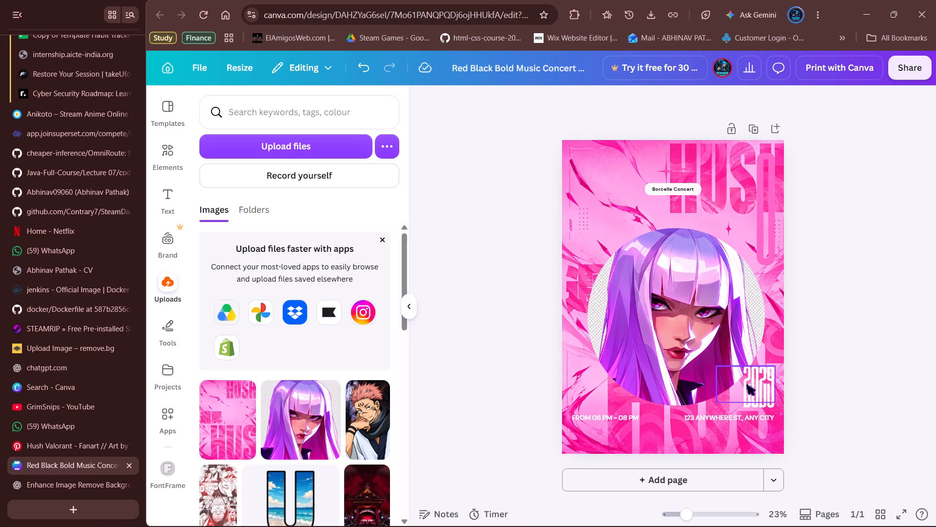
click(746, 381)
key(Delete)
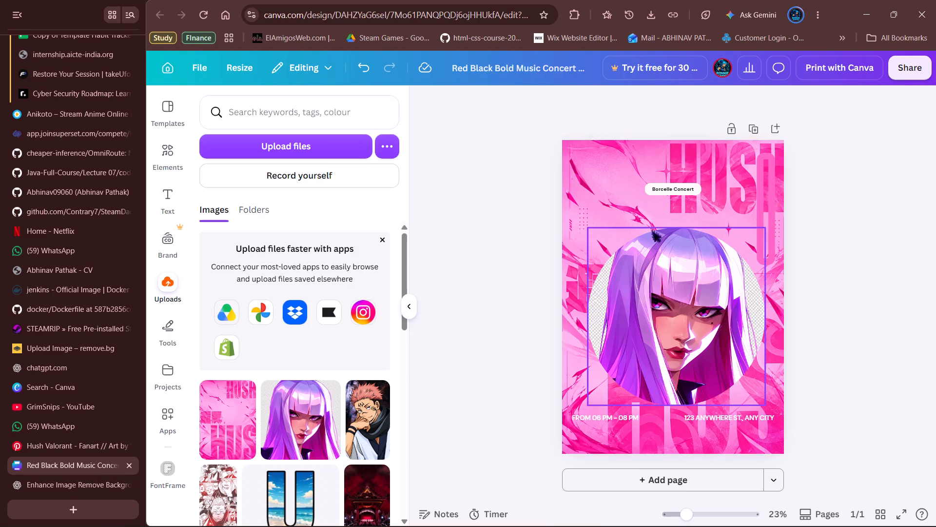
Delete the Borcelle Concert text and the white rounded bar behind it.
click(673, 185)
key(Delete)
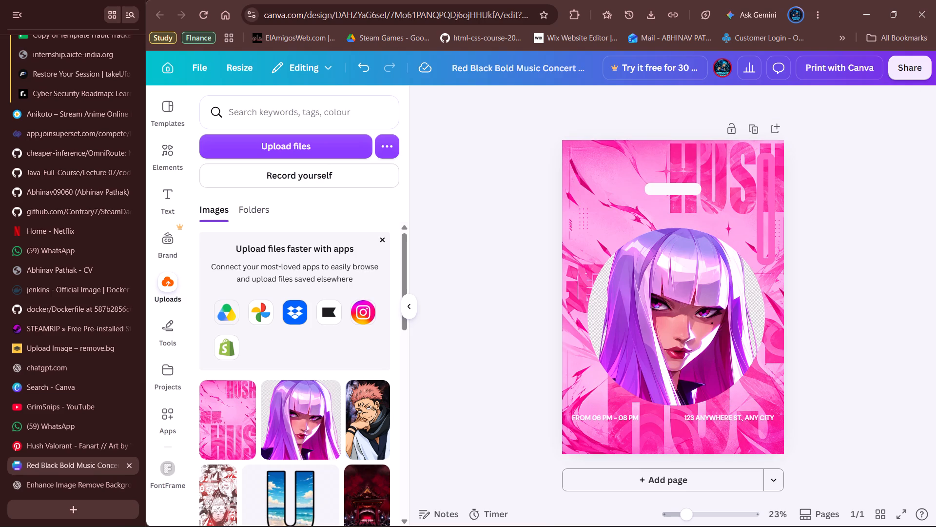
click(667, 183)
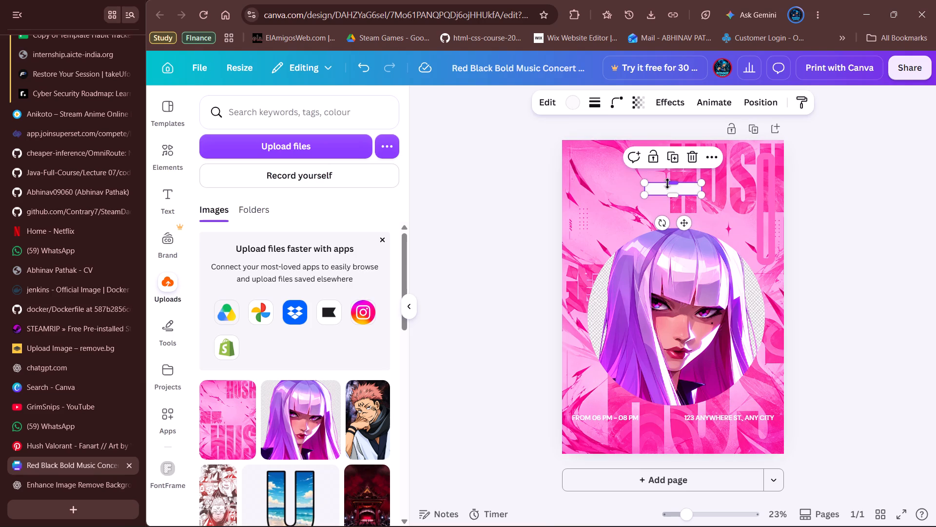
key(Delete)
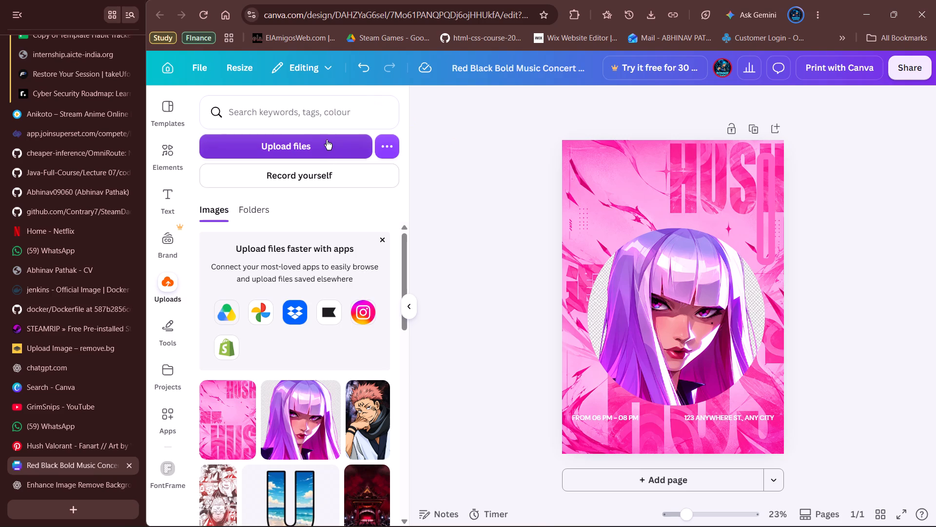
click(442, 171)
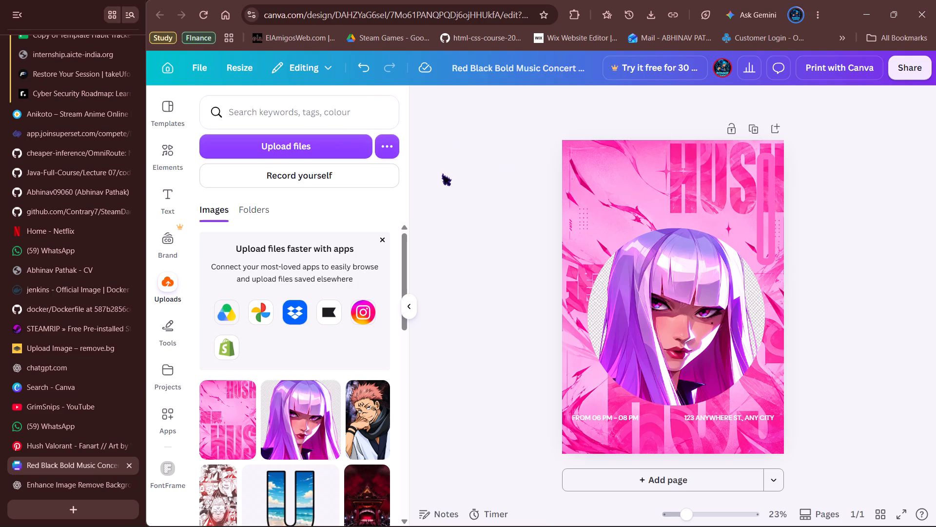
Add a new text box to the poster and set its font size to 104.
click(166, 202)
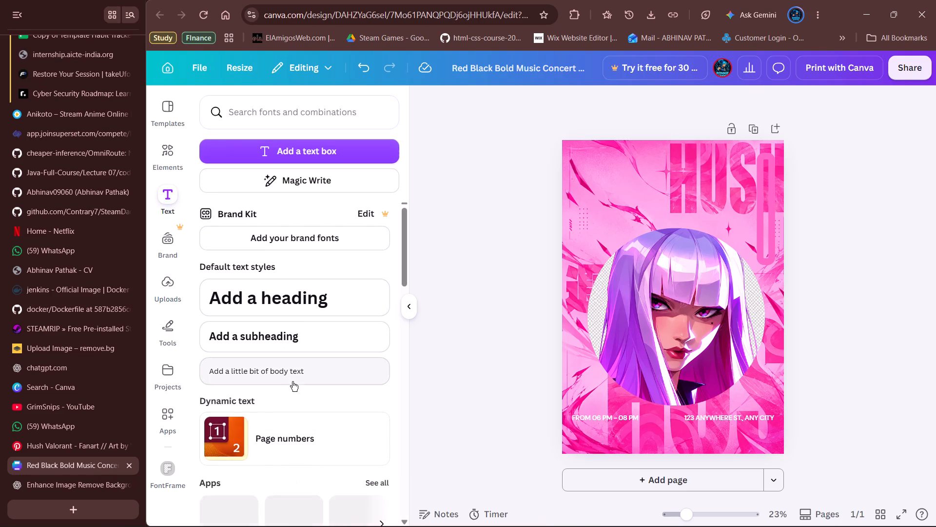
click(318, 150)
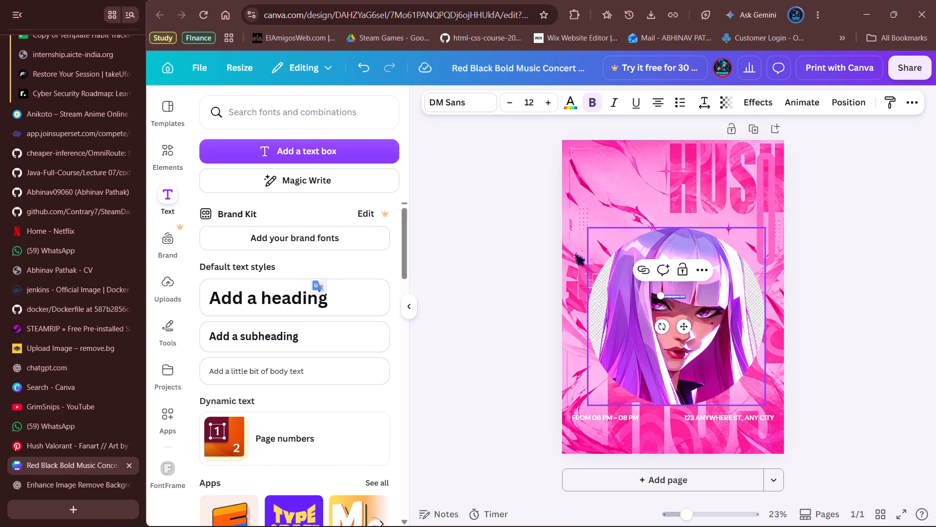
click(535, 104)
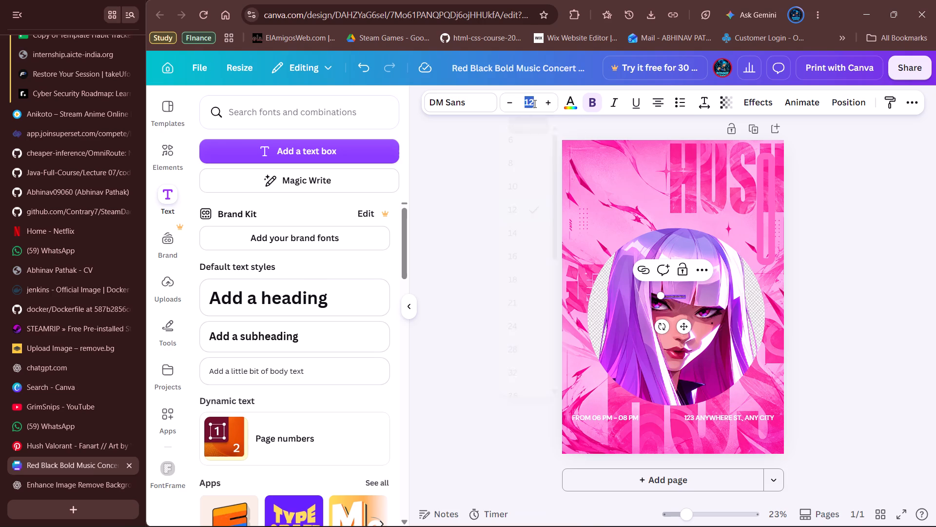
scroll(522, 377, down, 4)
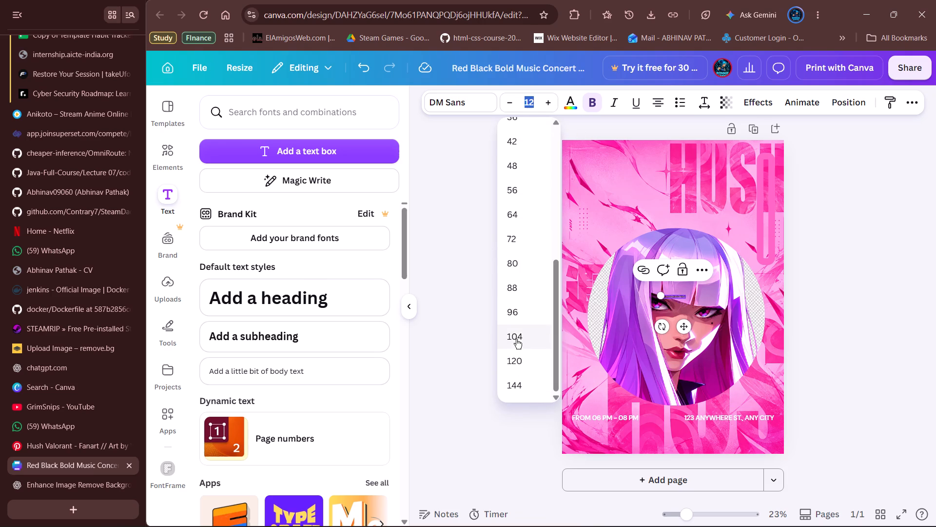
click(516, 339)
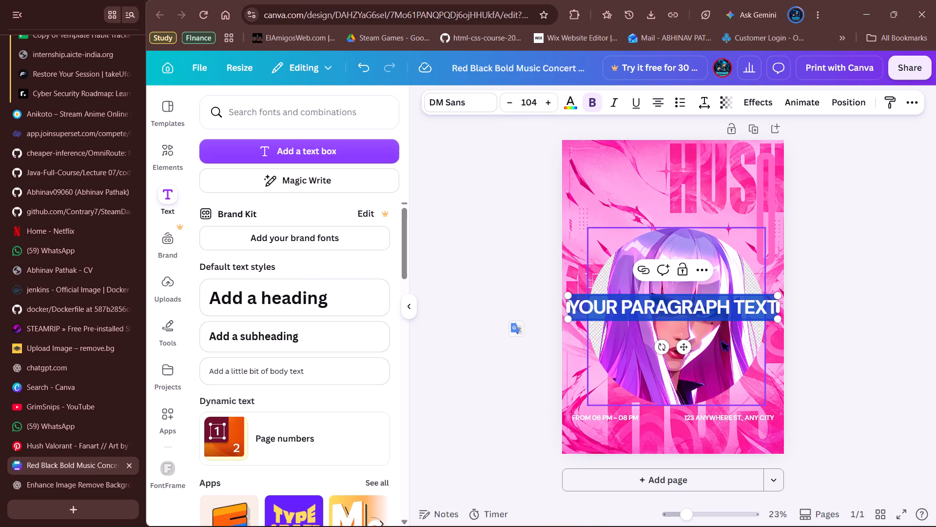
Move the circular character portrait up to roughly the vertical centre of the poster.
drag(720, 337, 720, 322)
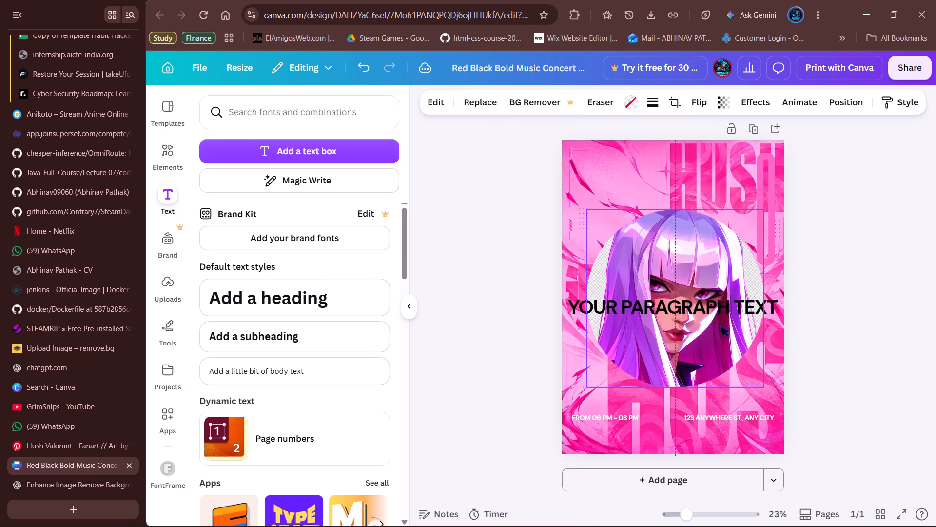
Move the placeholder text box above the portrait and replace its text with HUSH.
click(720, 306)
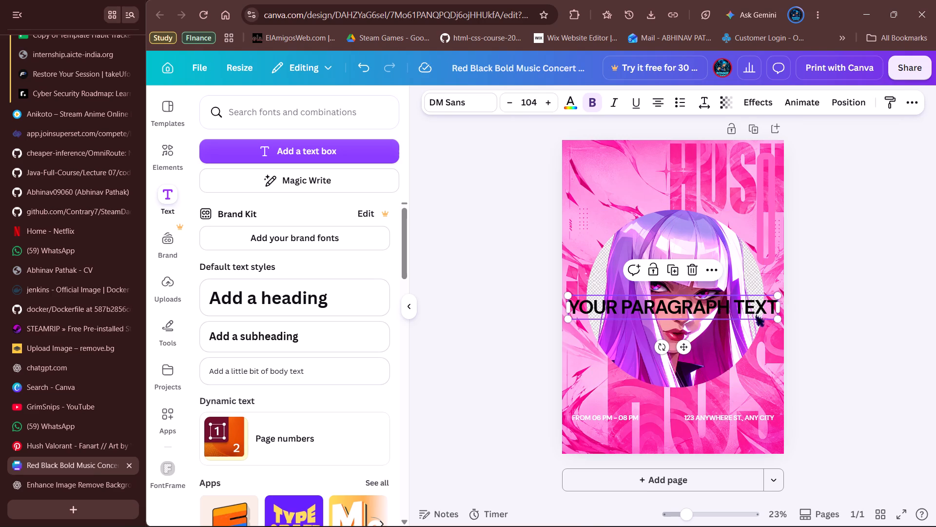
drag(756, 305, 757, 175)
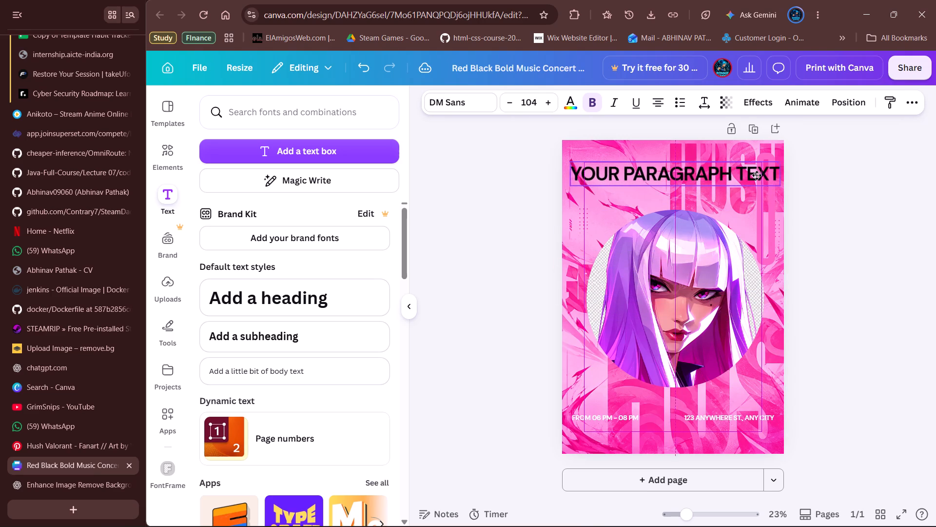
drag(757, 175, 756, 176)
double_click(747, 179)
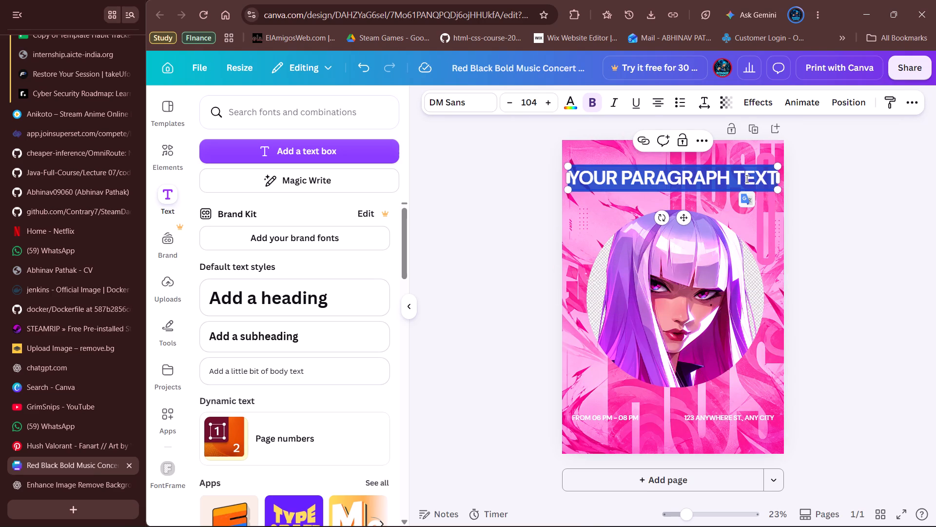
key(BackSpace)
text(HUSH)
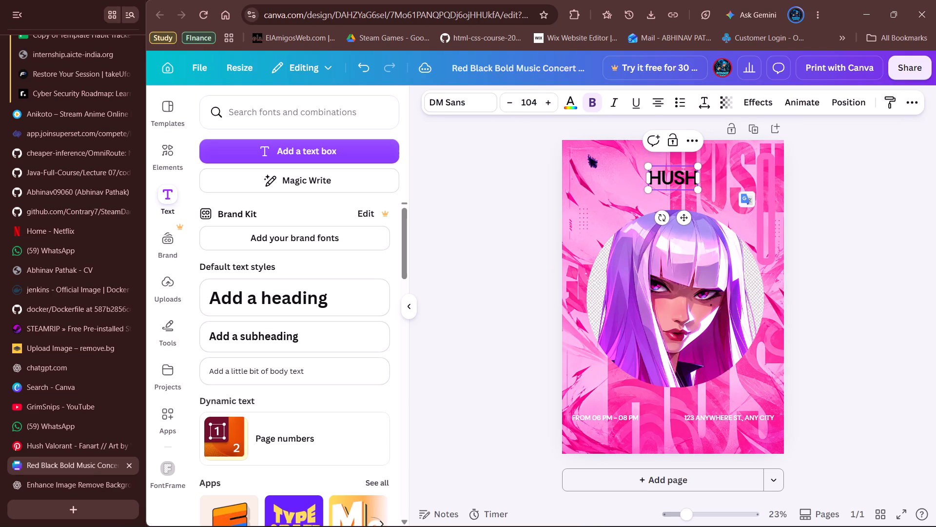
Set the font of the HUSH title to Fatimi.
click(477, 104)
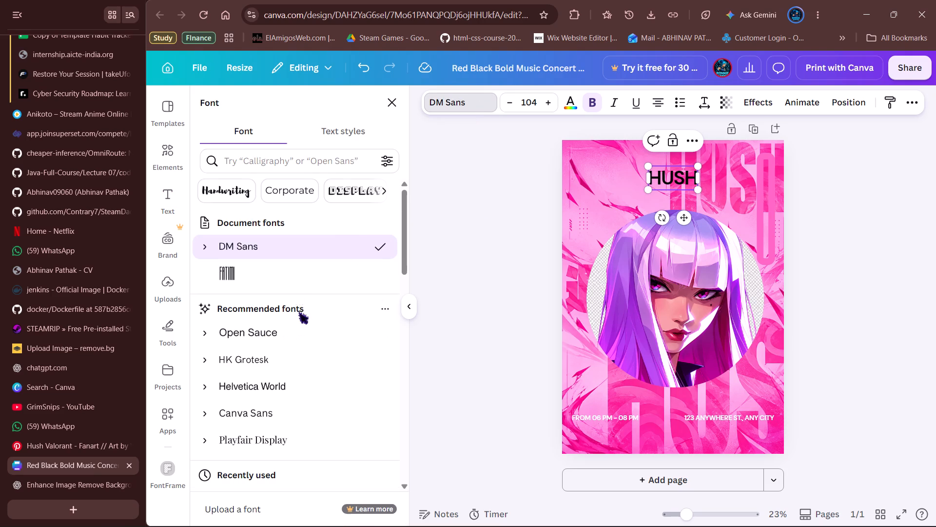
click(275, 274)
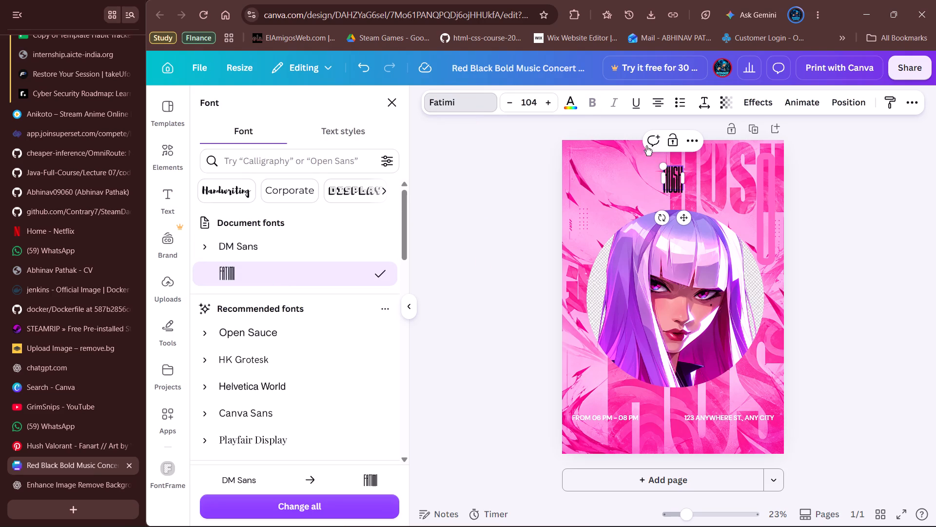
Enlarge the HUSH title to font size 230, widening its text box across the top of the poster.
triple_click(546, 104)
triple_click(546, 104)
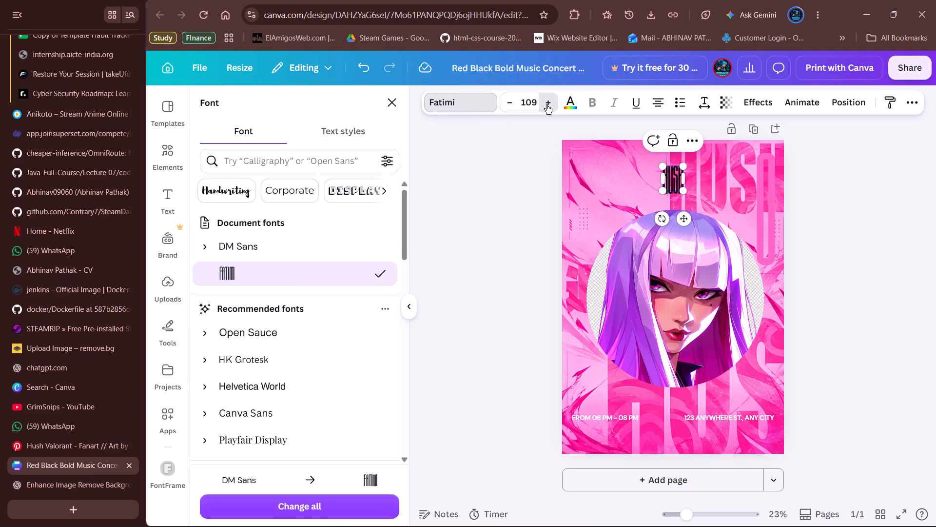
double_click(546, 104)
drag(685, 179, 743, 173)
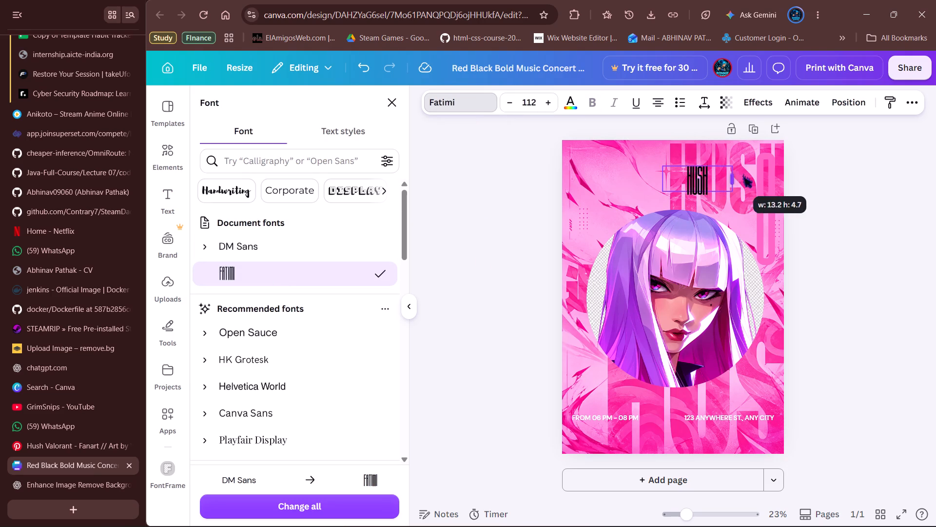
drag(743, 173, 744, 173)
drag(662, 166, 649, 153)
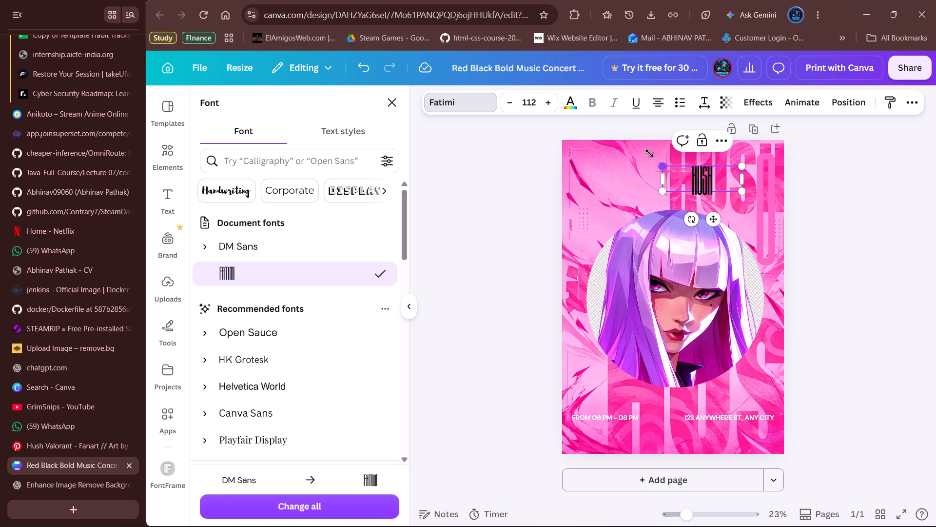
drag(649, 153, 580, 125)
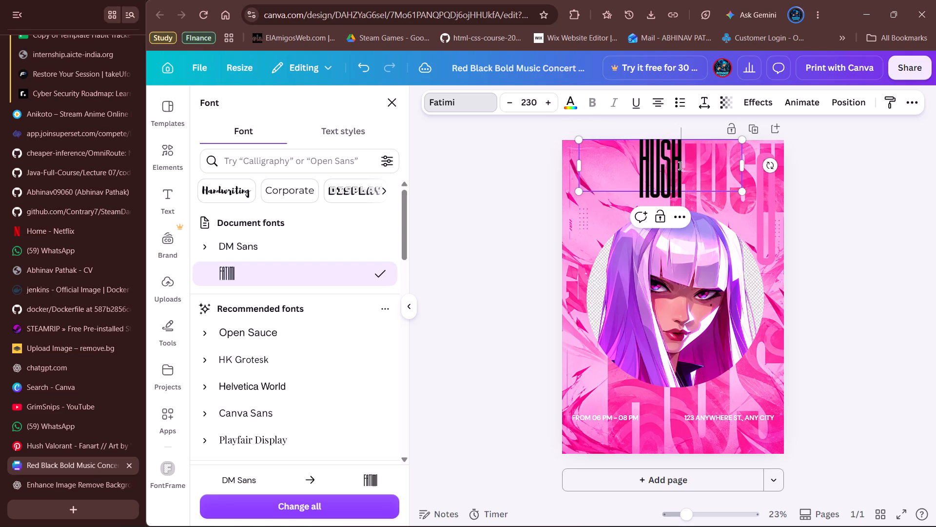
drag(696, 165, 700, 175)
click(879, 204)
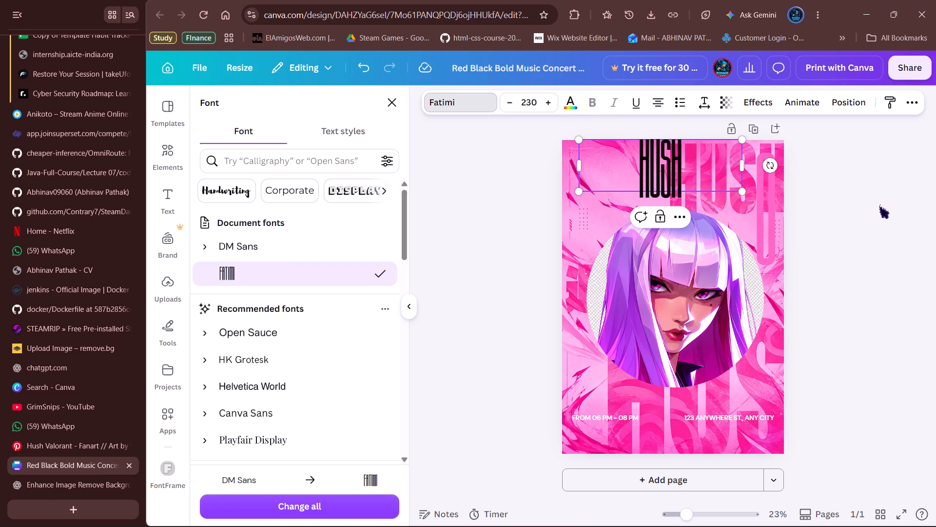
double_click(687, 166)
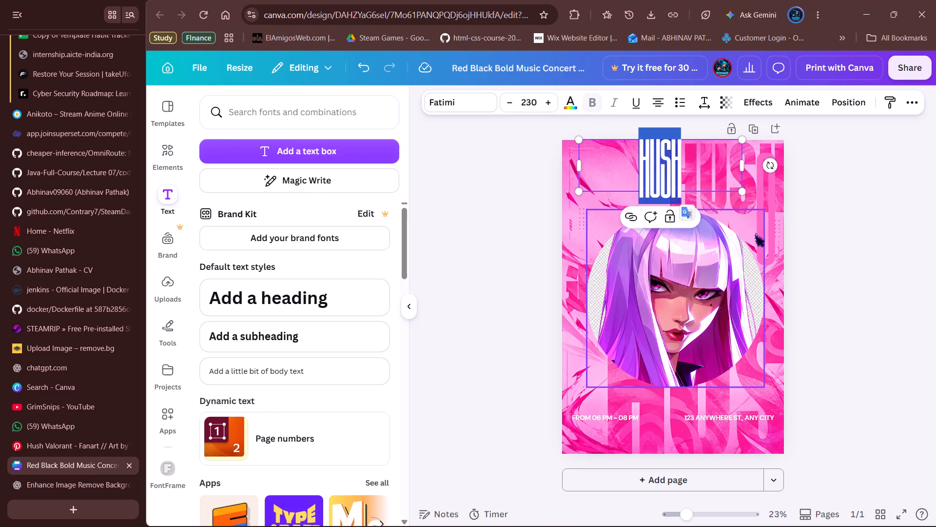
Delete the leftover pink text letter overlapping the background lettering at the poster's upper-right edge.
click(772, 195)
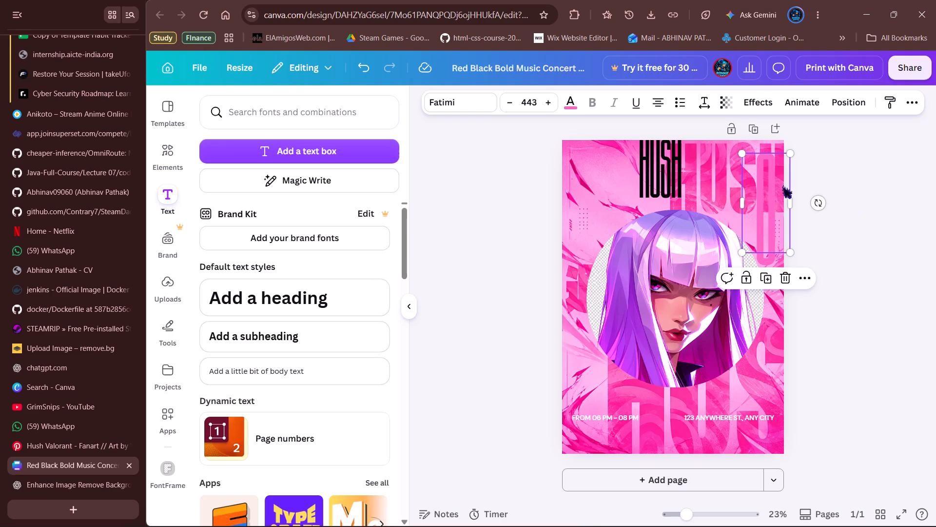
click(787, 273)
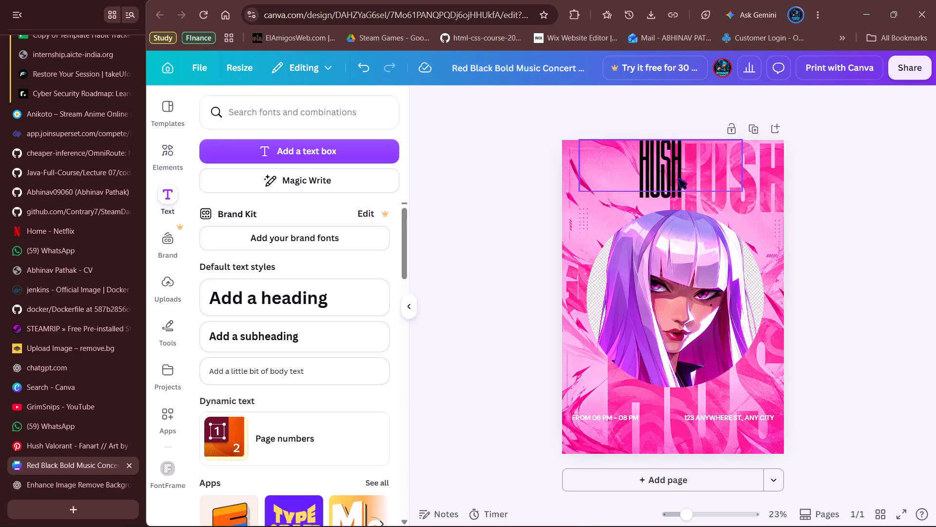
Move the HUSH title down from the top edge and centre it horizontally on the poster.
drag(676, 171, 689, 179)
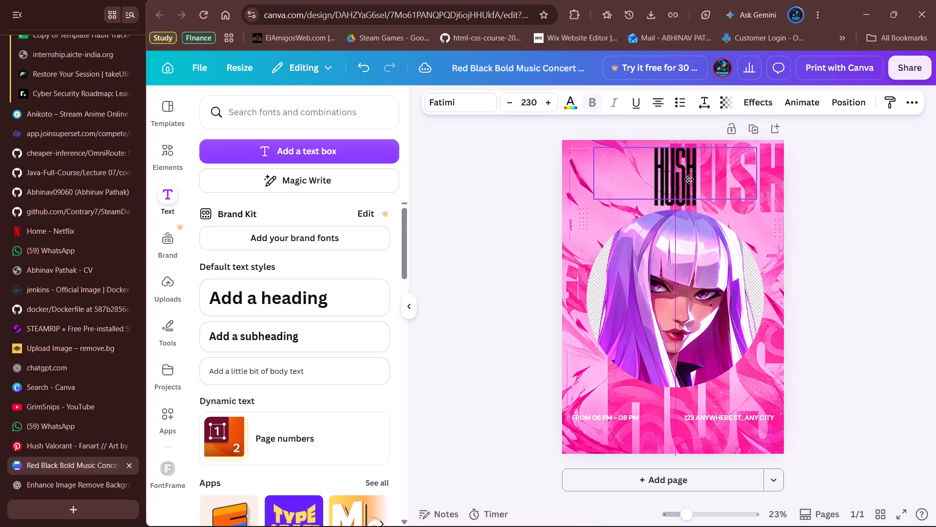
drag(689, 179, 691, 178)
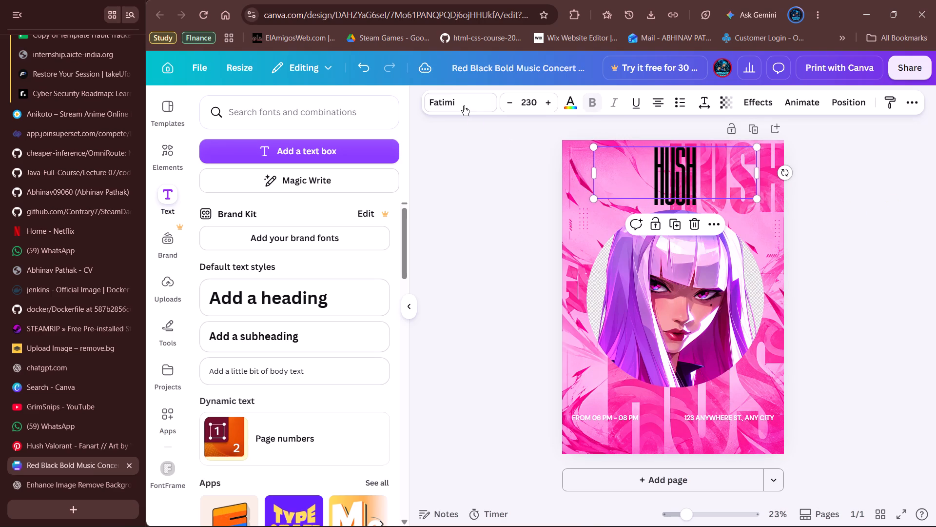
Try a delicate script font and League Spartan on the HUSH title, settling on The Seasons Bold.
click(460, 105)
scroll(264, 344, down, 2)
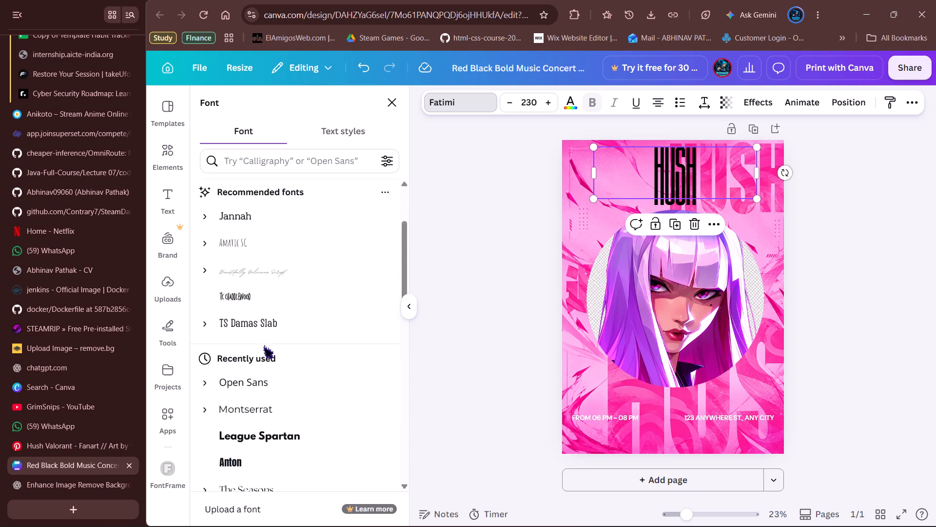
click(262, 277)
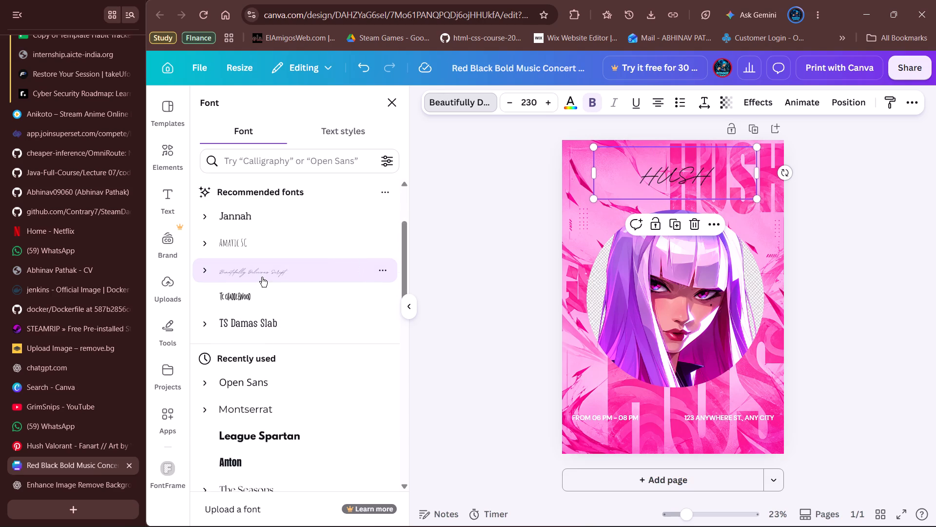
click(249, 433)
scroll(249, 433, down, 3)
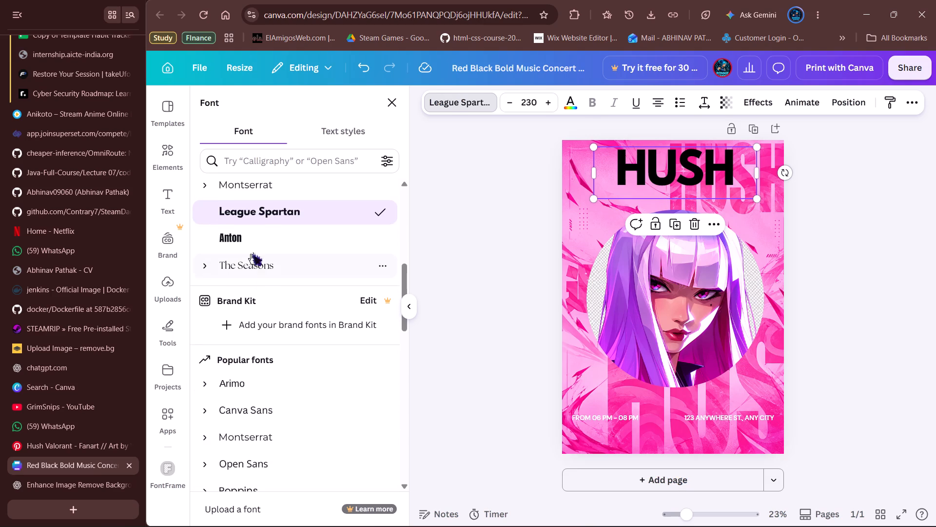
click(206, 269)
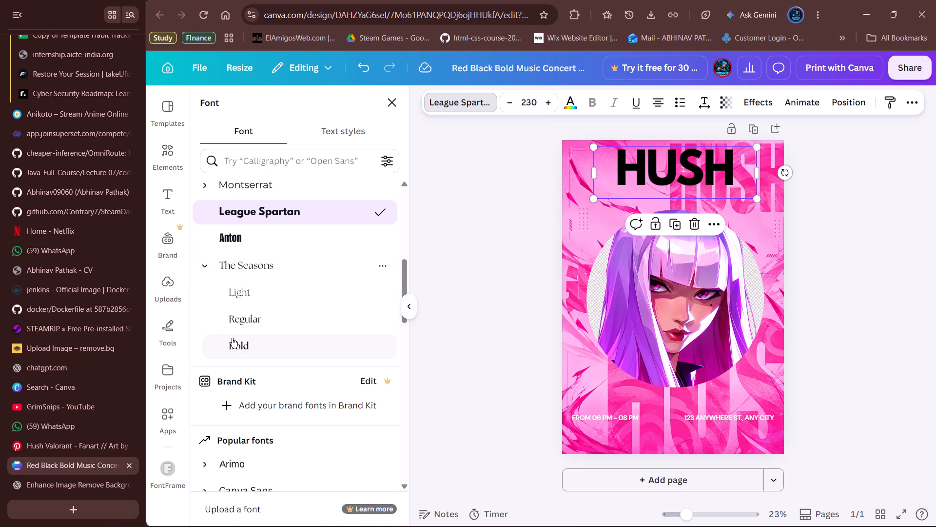
click(233, 340)
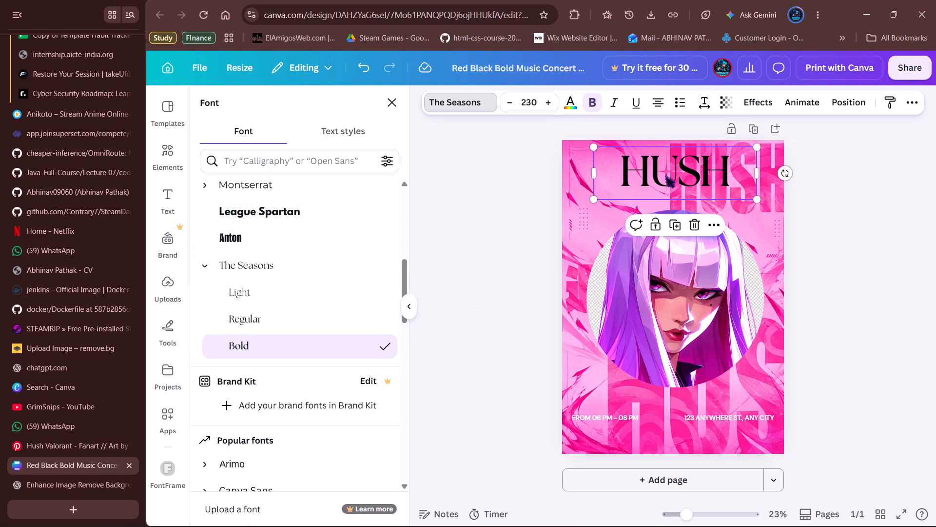
click(822, 227)
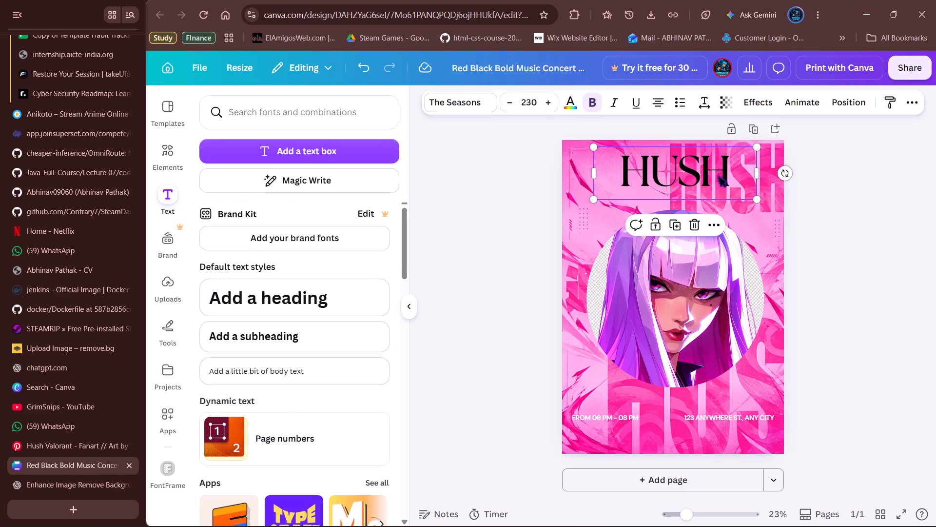
Position the HUSH title centred just above the portrait, with its text box slightly widened.
drag(718, 173, 726, 190)
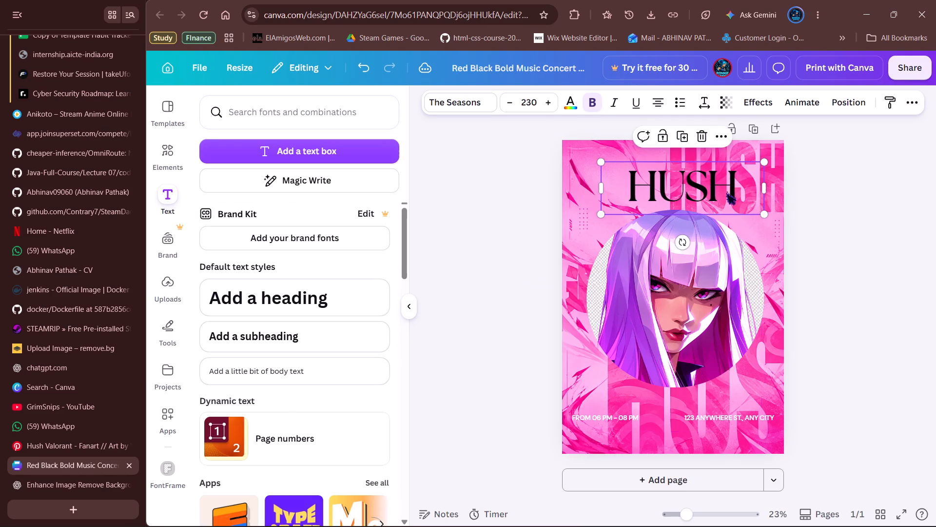
drag(599, 184, 618, 186)
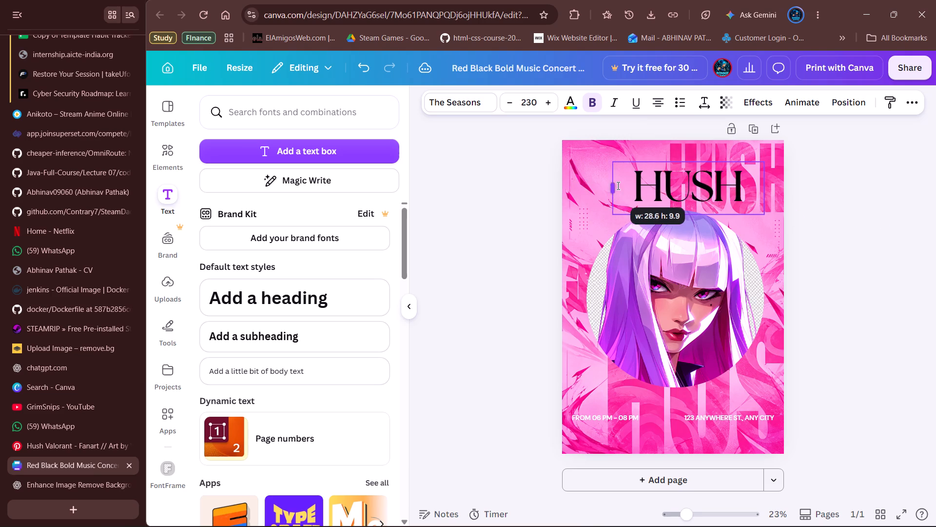
drag(618, 186, 589, 184)
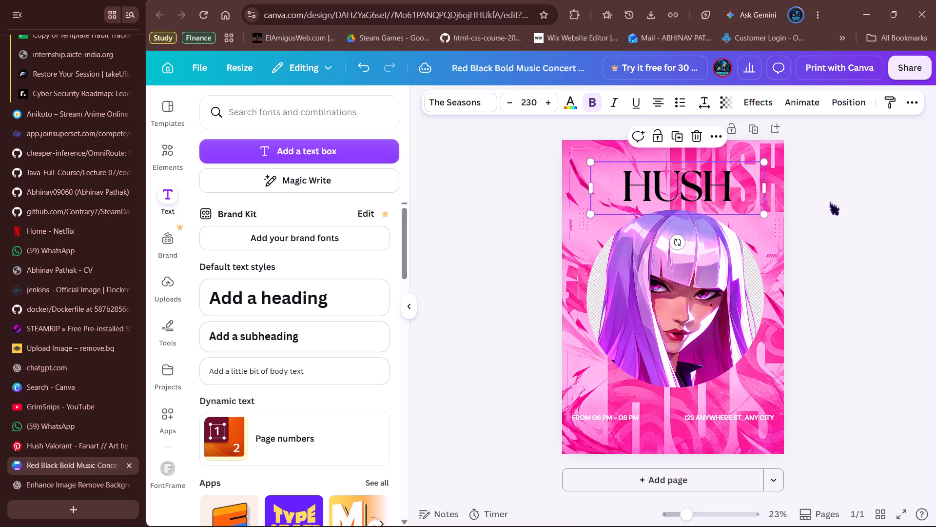
click(813, 212)
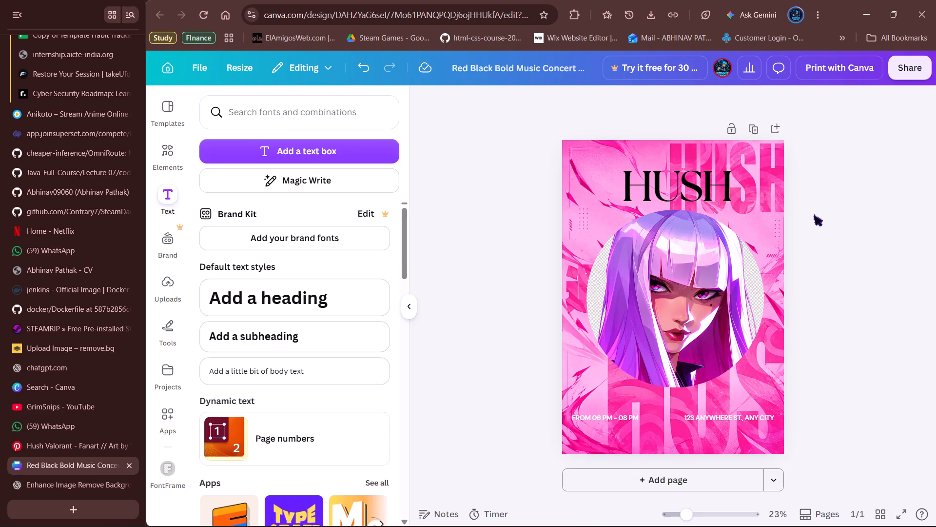
click(683, 187)
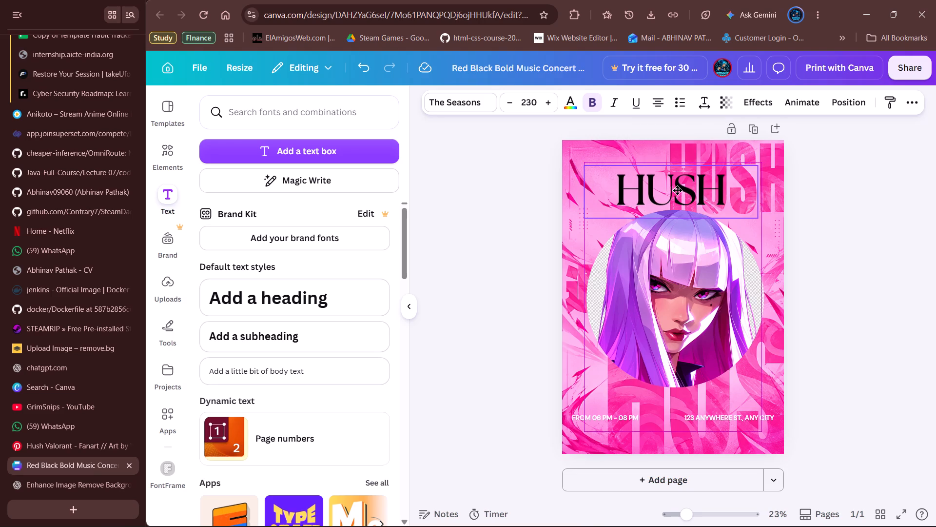
click(902, 291)
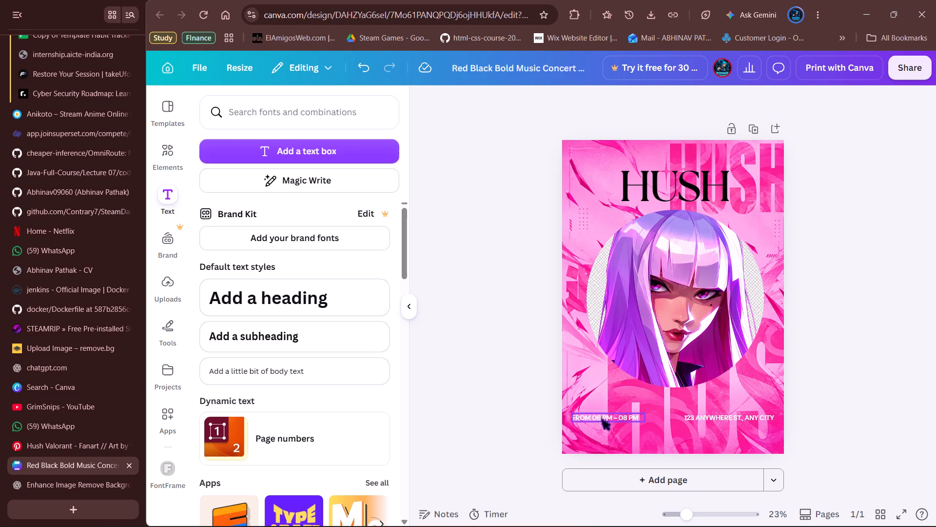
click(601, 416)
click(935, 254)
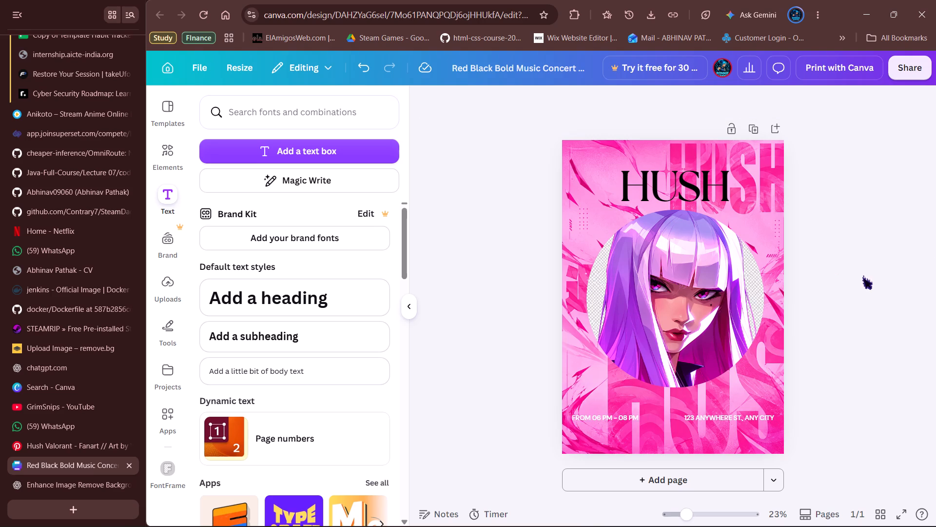
key(shift+super+s)
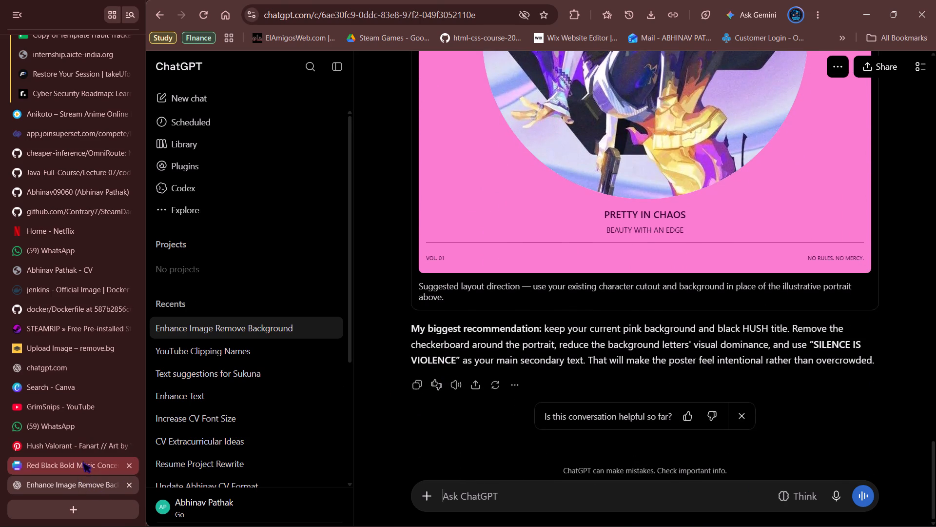
scroll(870, 239, down, 2)
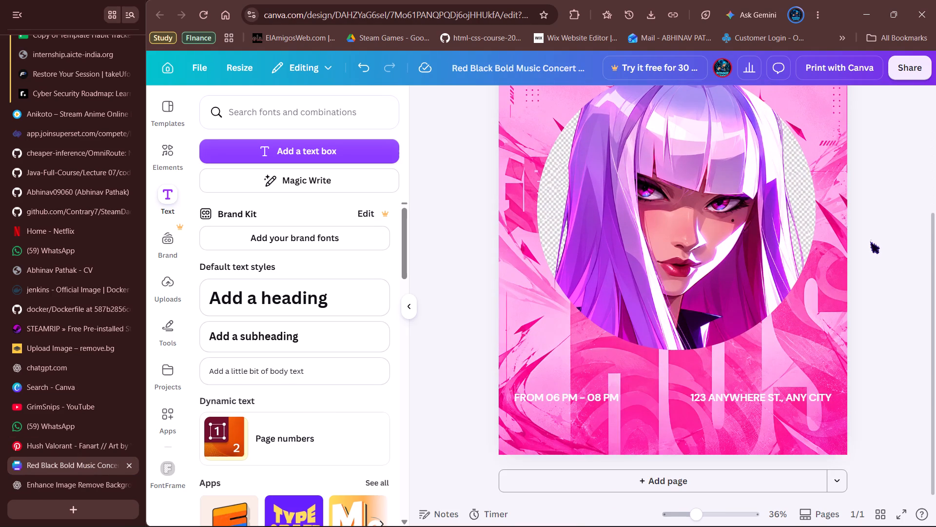
scroll(870, 239, down, 1)
click(545, 393)
click(545, 393)
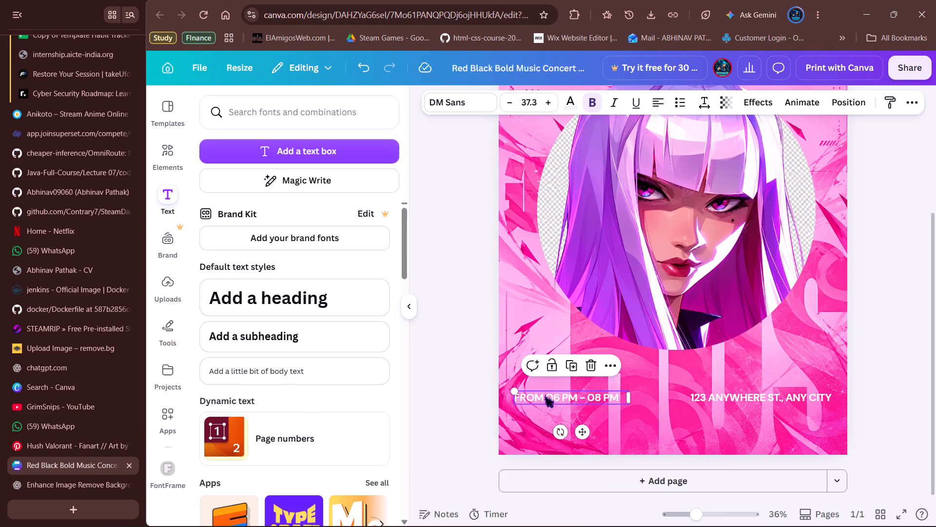
key(BackSpace)
key(p)
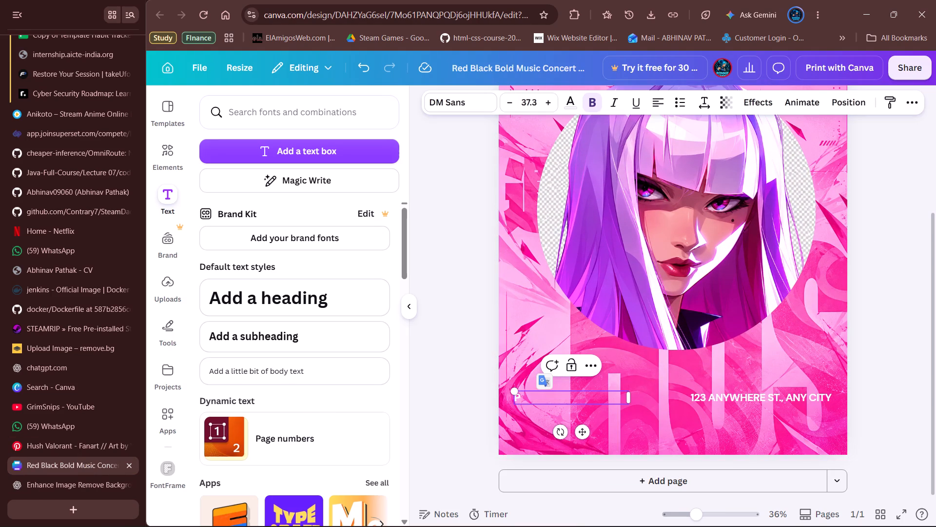
text(RETTY)
key(space)
text(IN CHAOS)
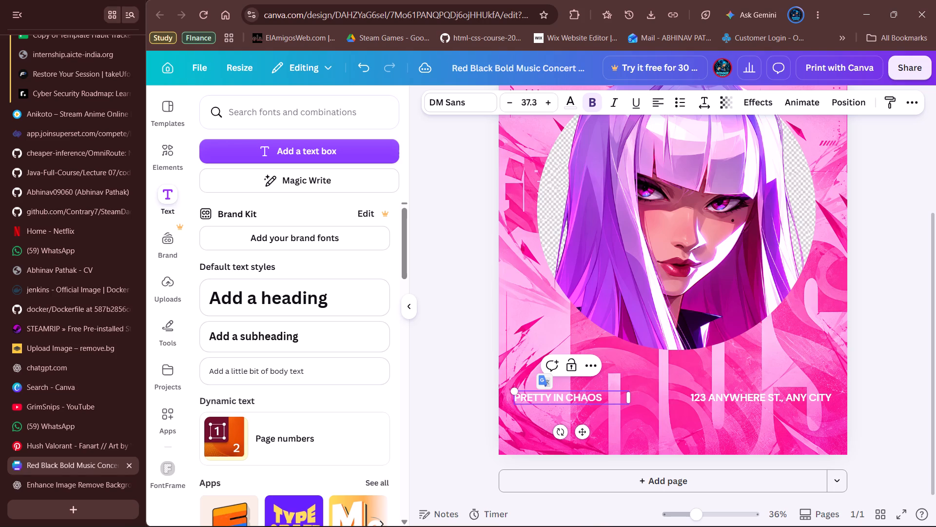
Replace the placeholder address text below the portrait with "BEAUTY IN EDGE", checking the wording against the ChatGPT suggestions.
click(760, 391)
click(760, 391)
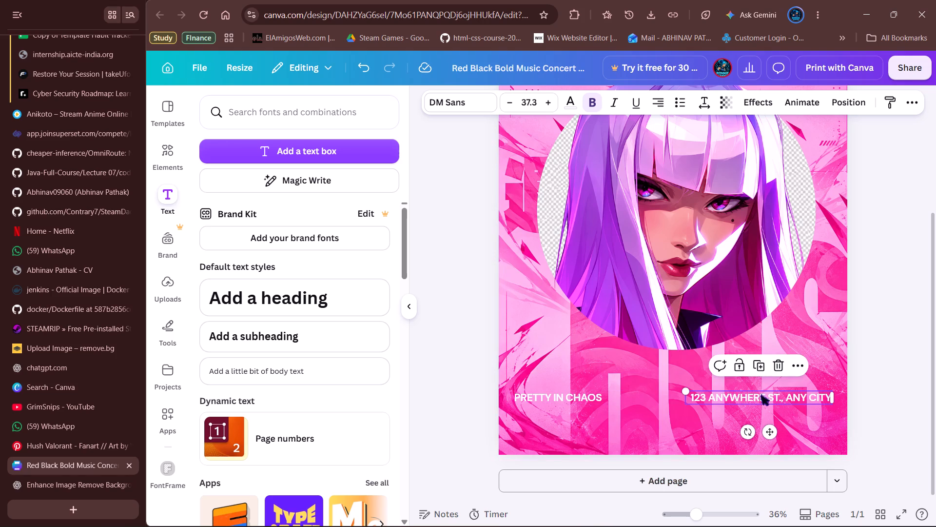
text(BEAUTY IN EDG)
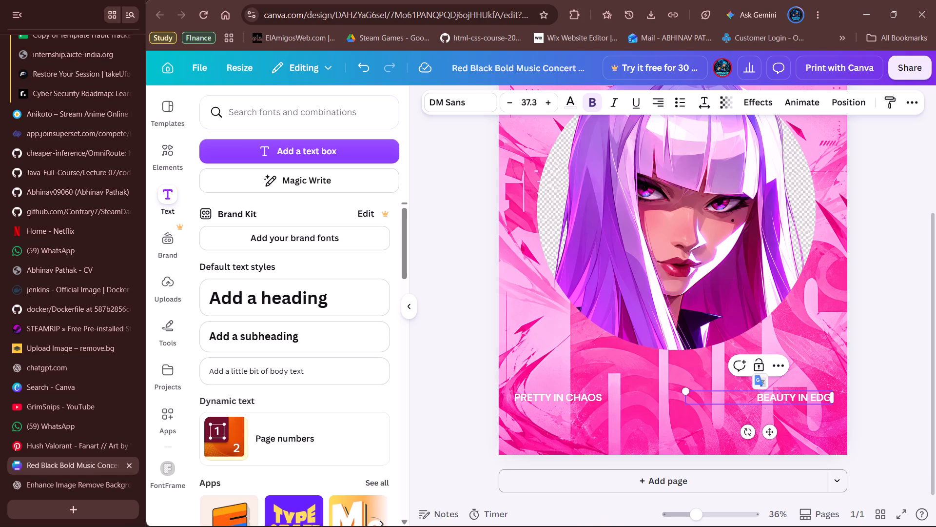
text(DE)
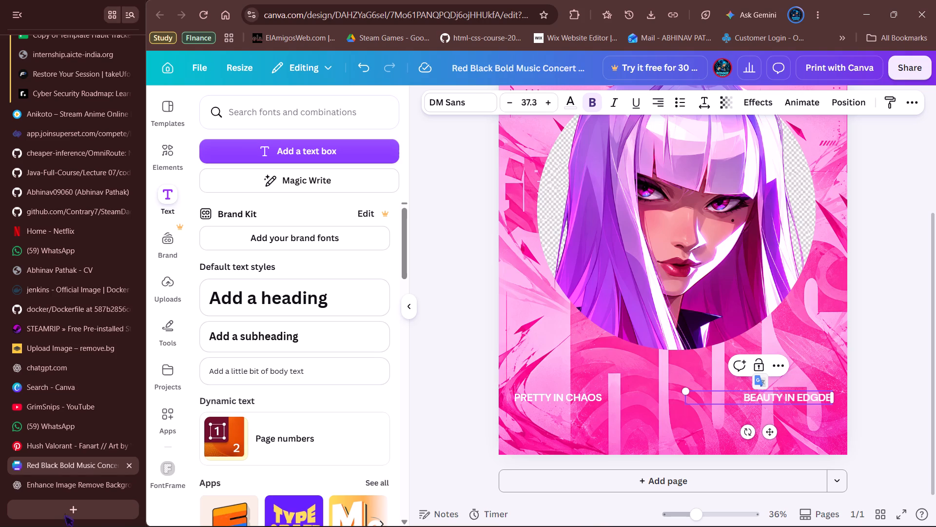
click(56, 491)
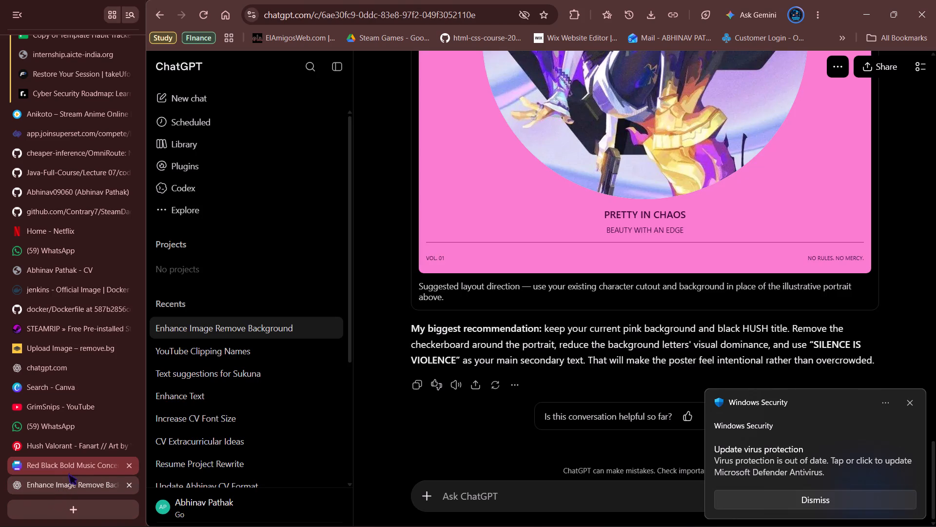
click(61, 468)
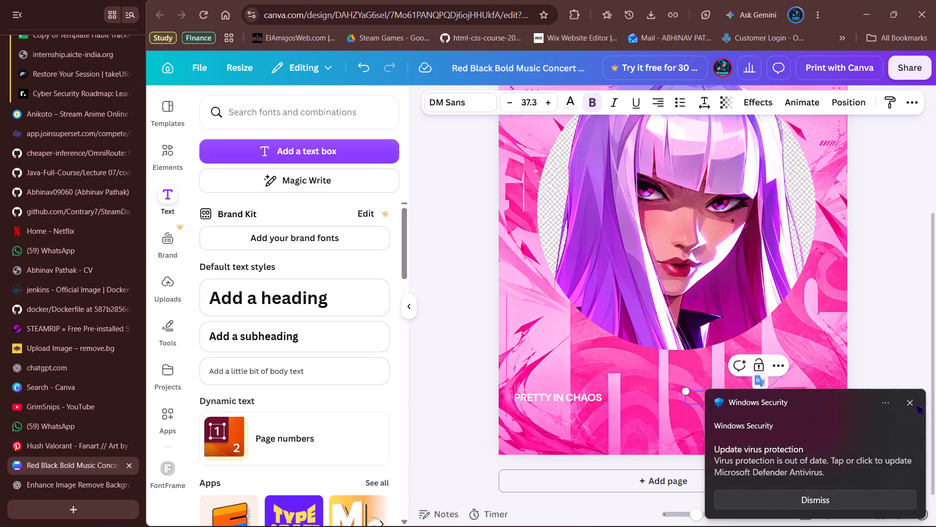
click(910, 399)
click(813, 396)
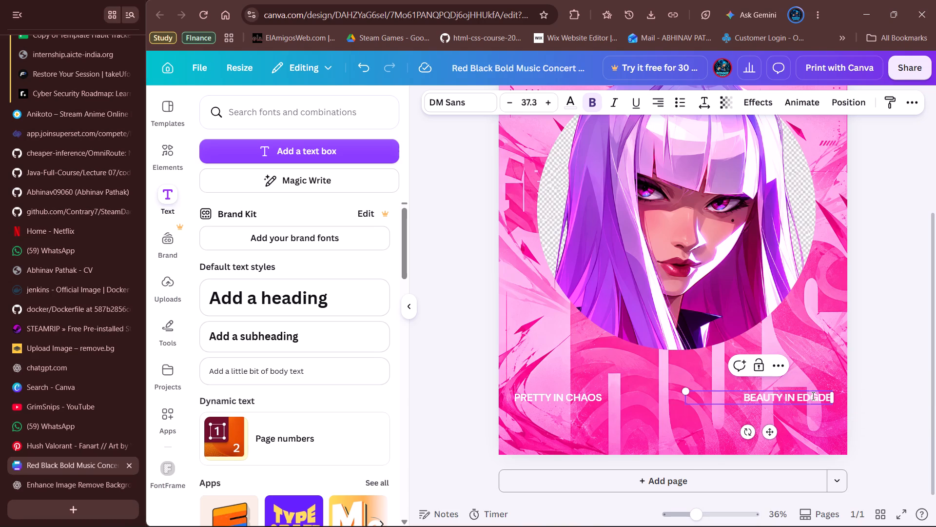
key(Right)
key(Right)
key(BackSpace)
click(890, 350)
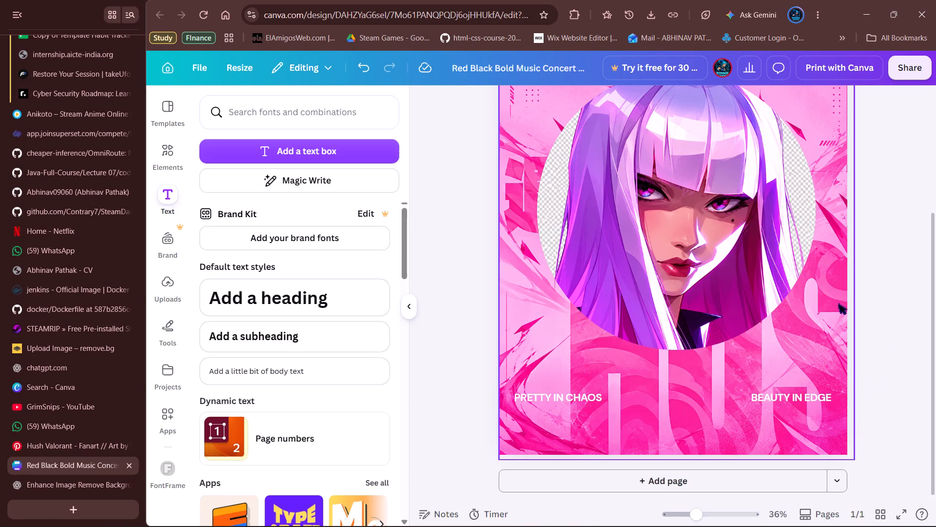
Recolour the "PRETTY IN CHAOS" and "BEAUTY IN EDGE" texts black.
click(549, 399)
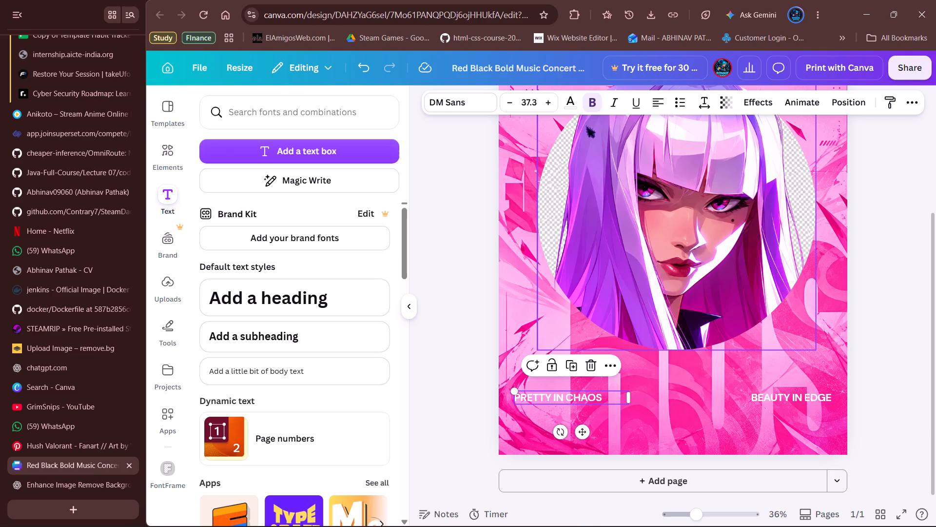
click(569, 97)
click(296, 193)
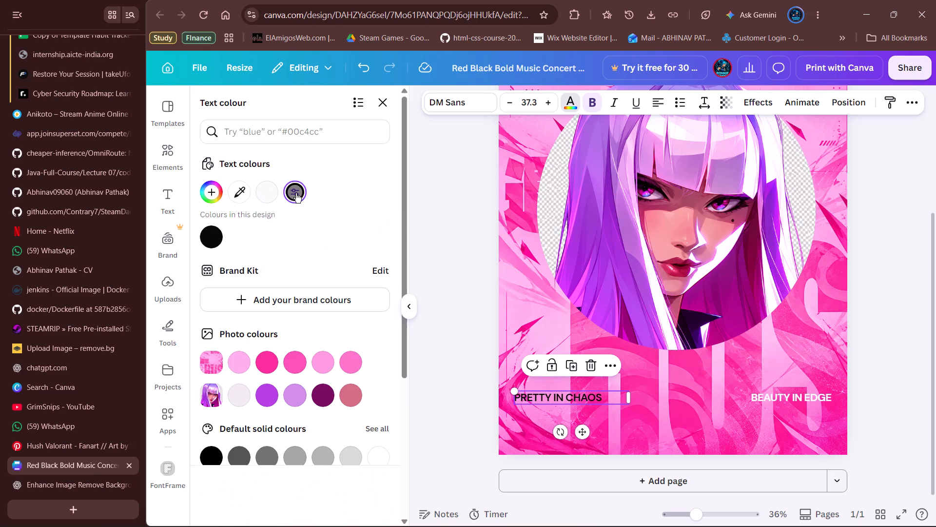
click(780, 398)
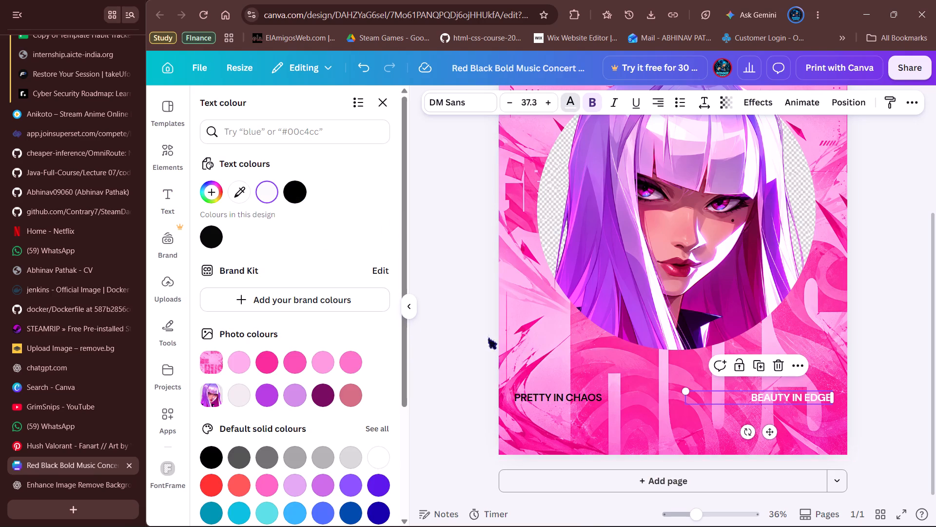
click(290, 192)
click(431, 245)
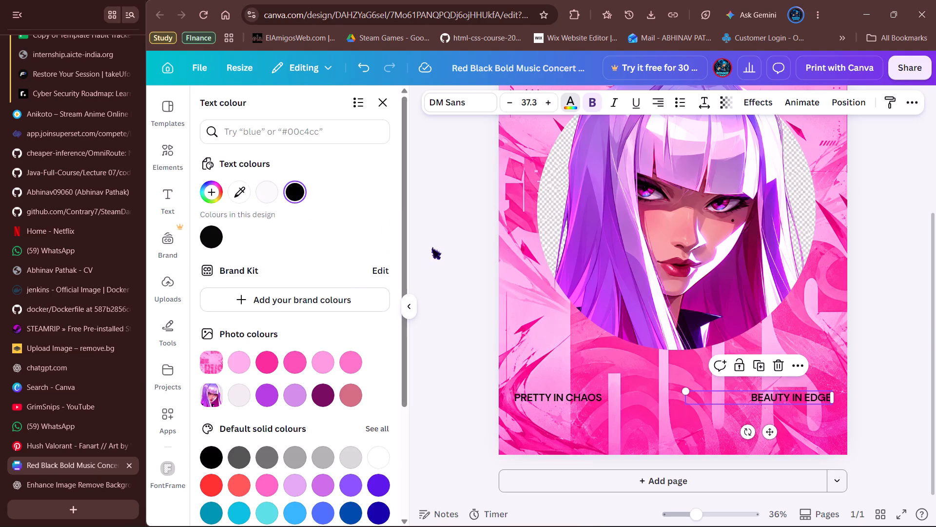
click(910, 316)
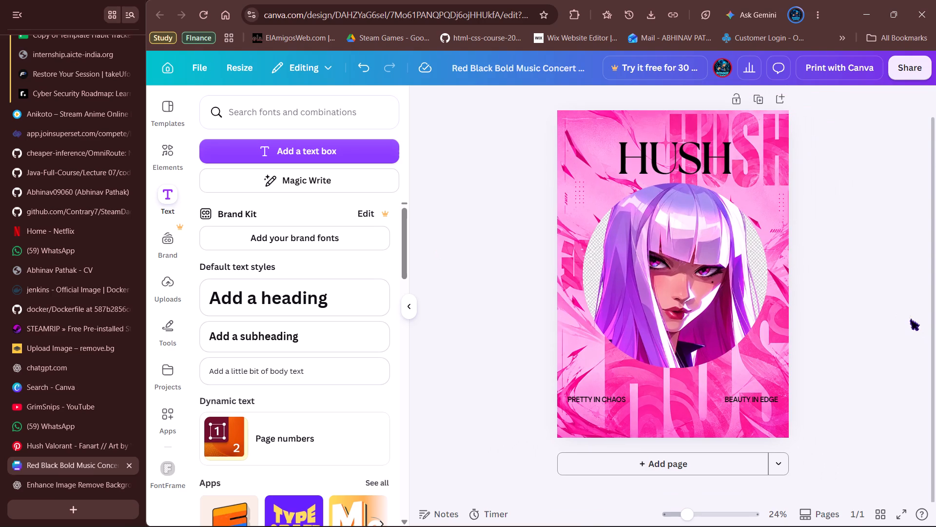
Enlarge the circular portrait slightly outward from its upper-left corner.
scroll(856, 267, down, 1)
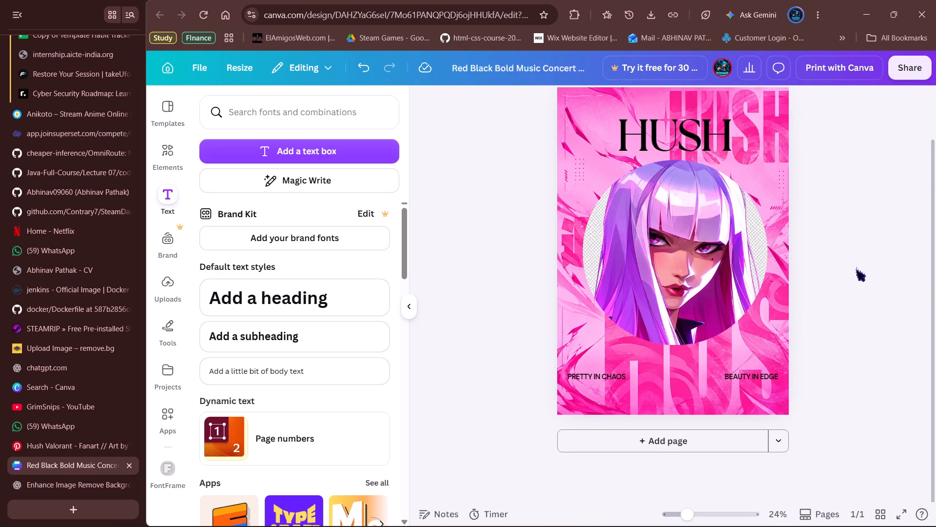
scroll(856, 267, down, 1)
click(589, 250)
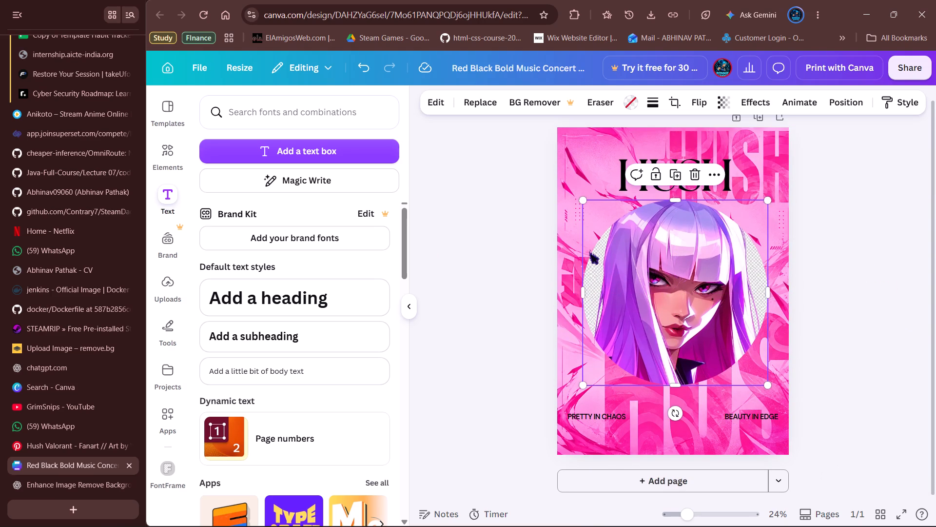
click(862, 312)
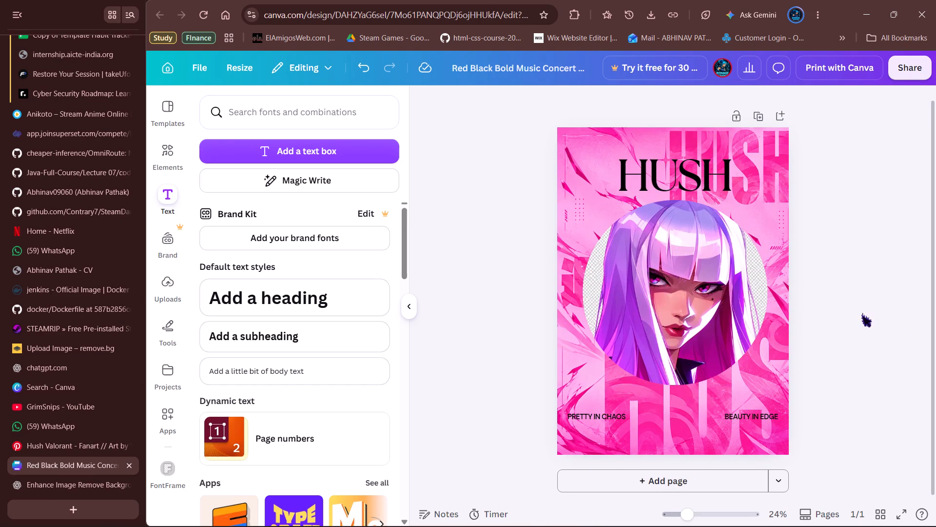
click(682, 284)
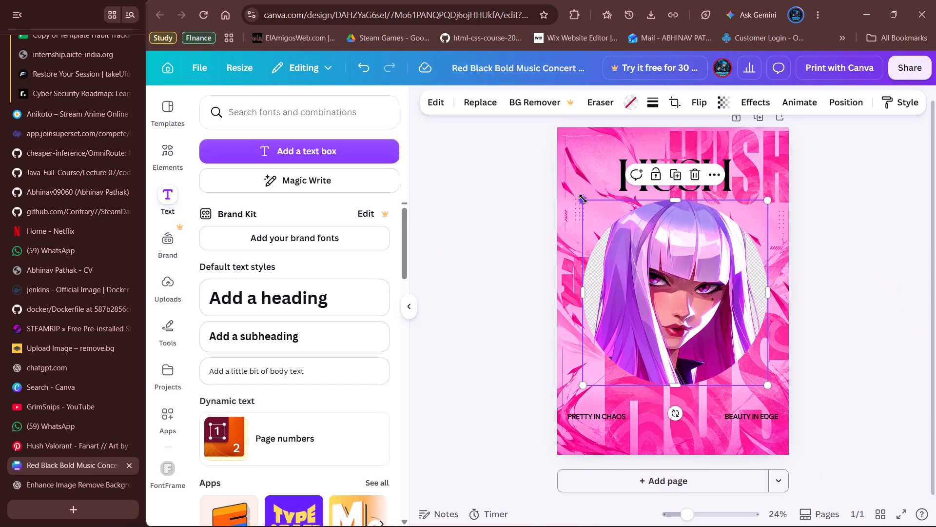
click(583, 199)
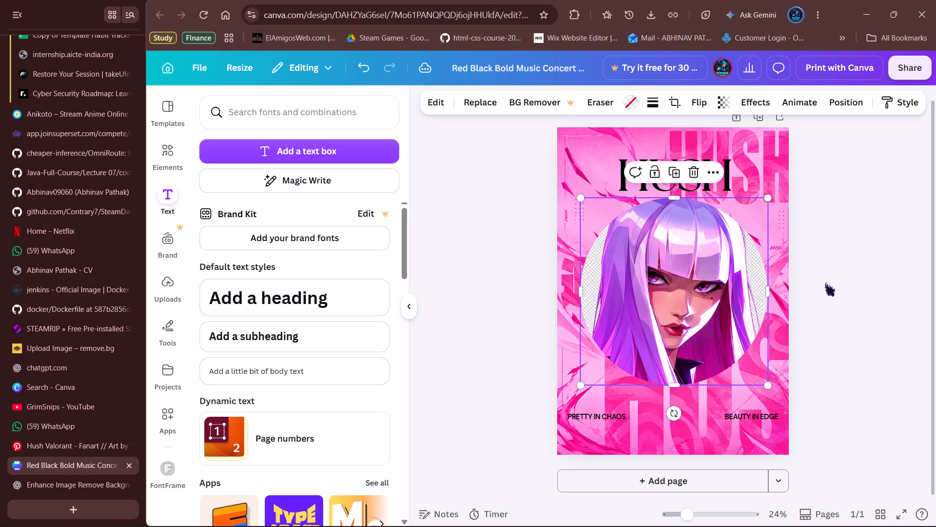
click(853, 283)
click(689, 180)
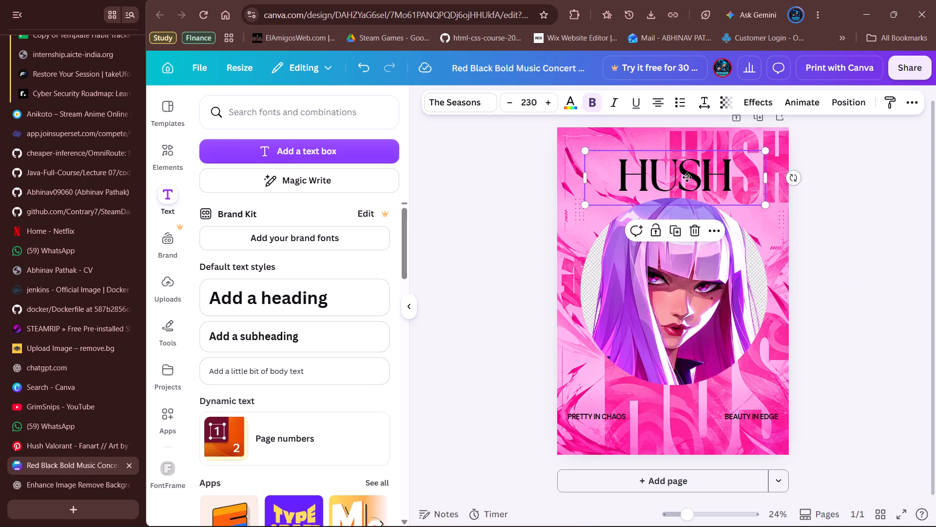
triple_click(547, 105)
triple_click(547, 105)
triple_click(547, 105)
double_click(547, 105)
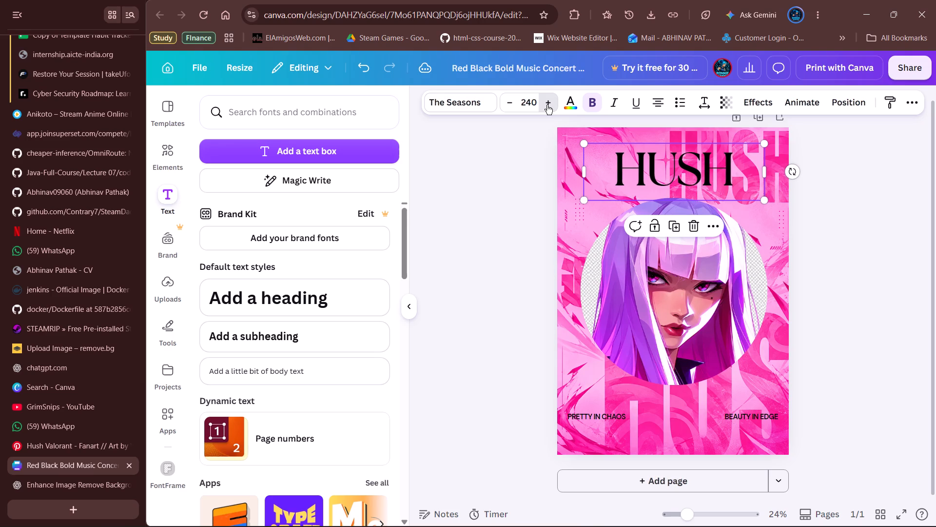
click(534, 105)
scroll(541, 358, down, 7)
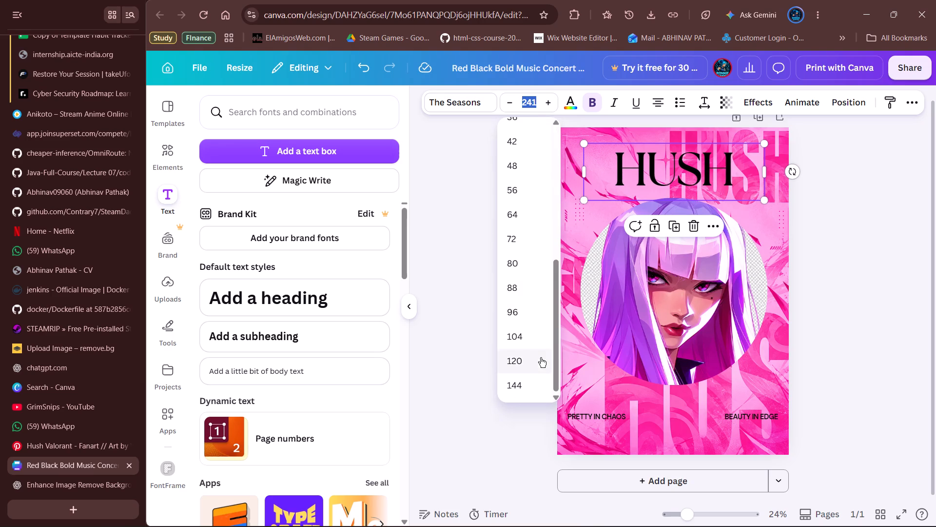
scroll(541, 358, down, 1)
text(286)
key(Return)
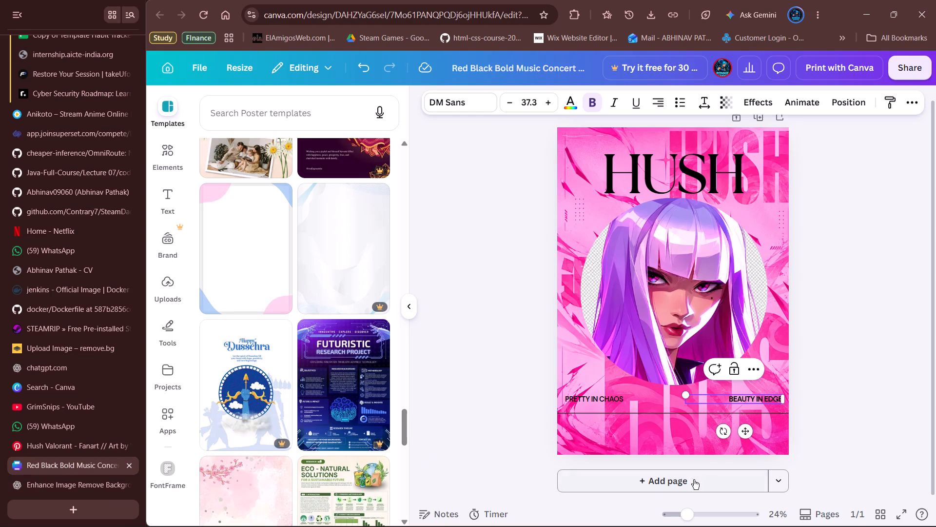
click(749, 398)
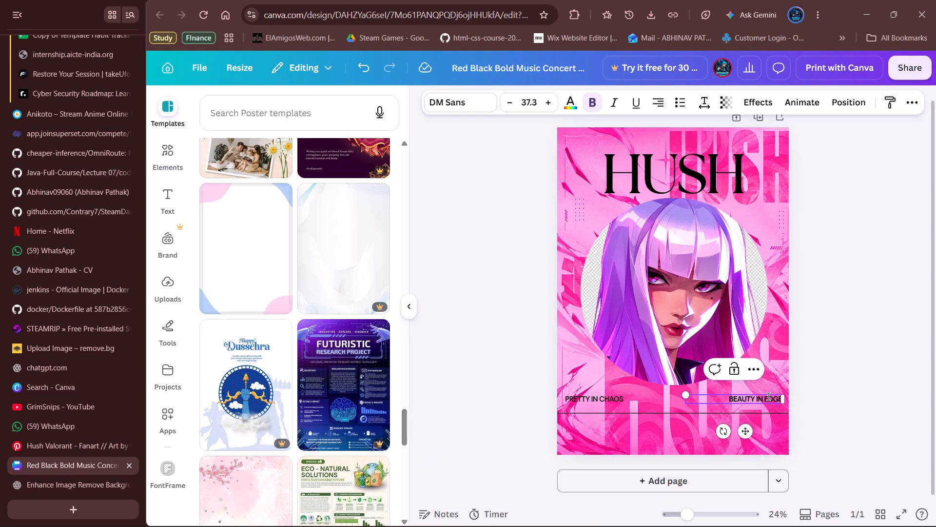
click(763, 398)
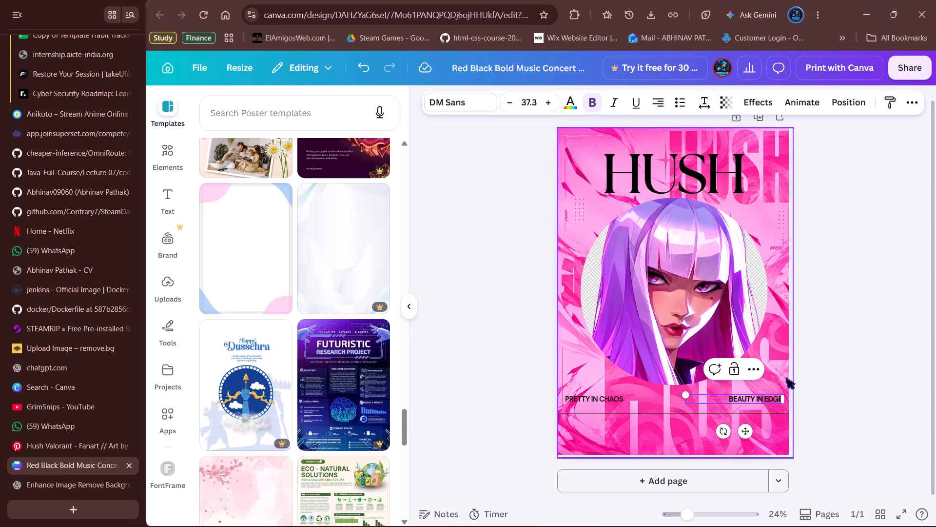
key(BackSpace)
key(BackSpace)
text(WITH AN)
key(space)
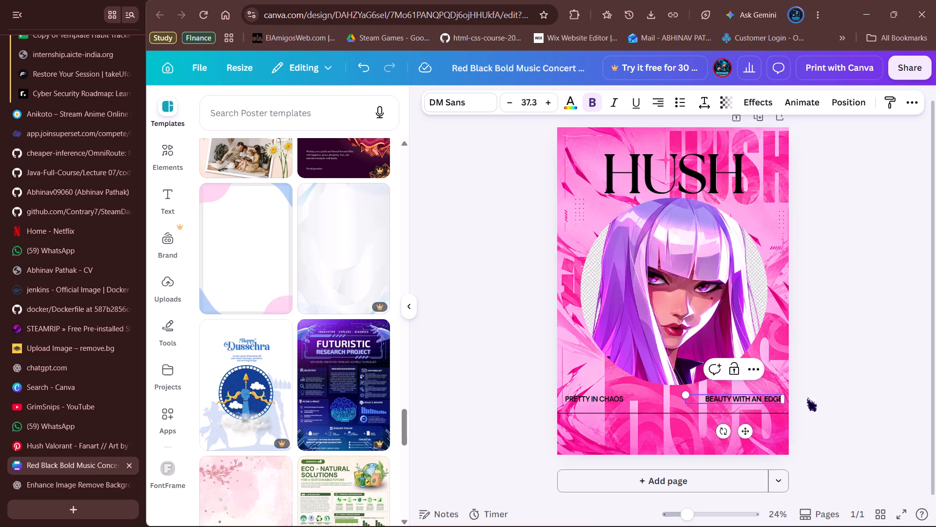
click(822, 320)
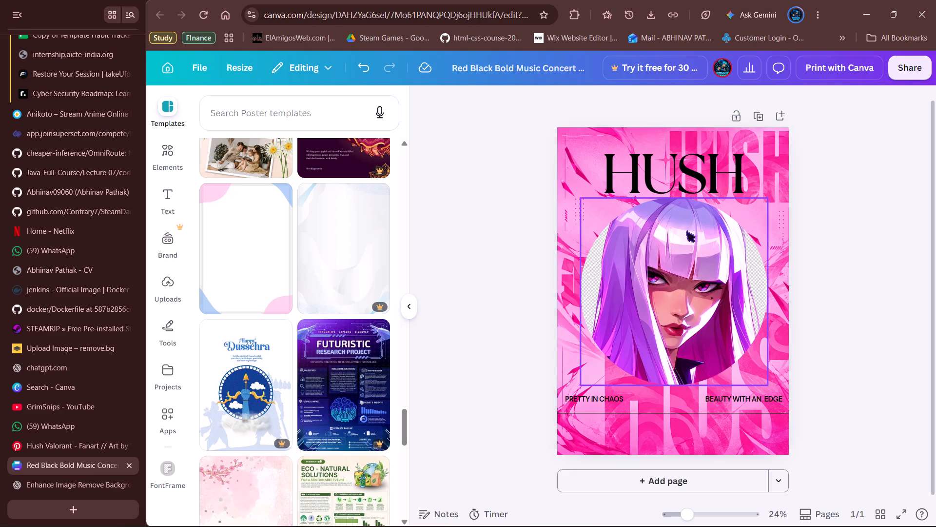
Widen the HUSH title's text box slightly on its left side so the title shifts a little left.
click(683, 177)
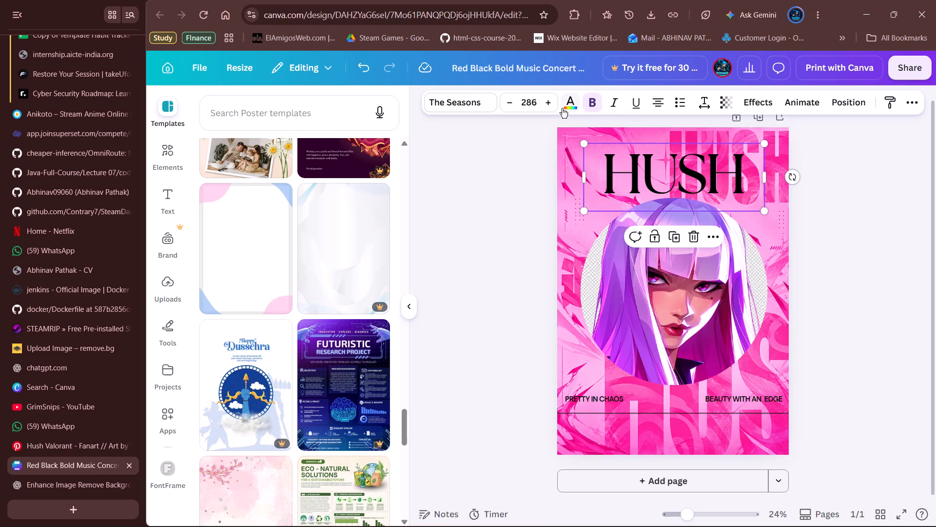
click(583, 176)
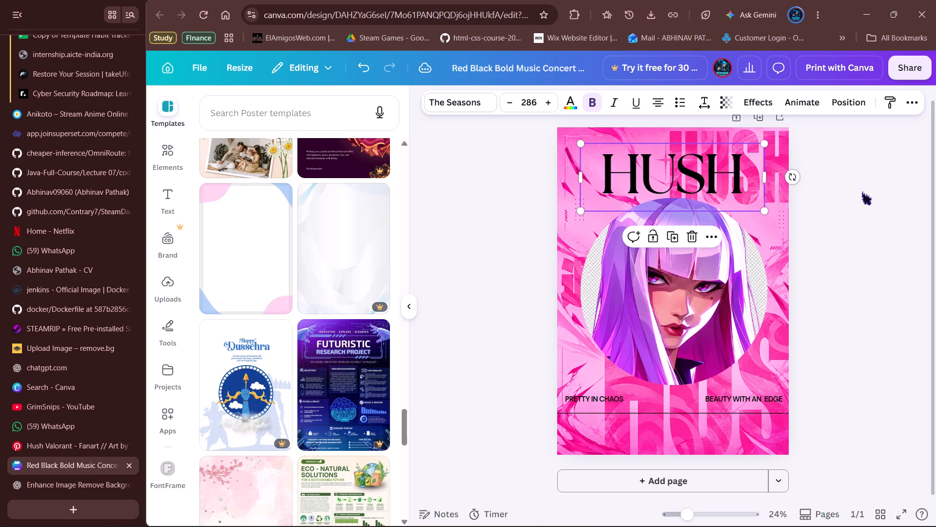
click(889, 221)
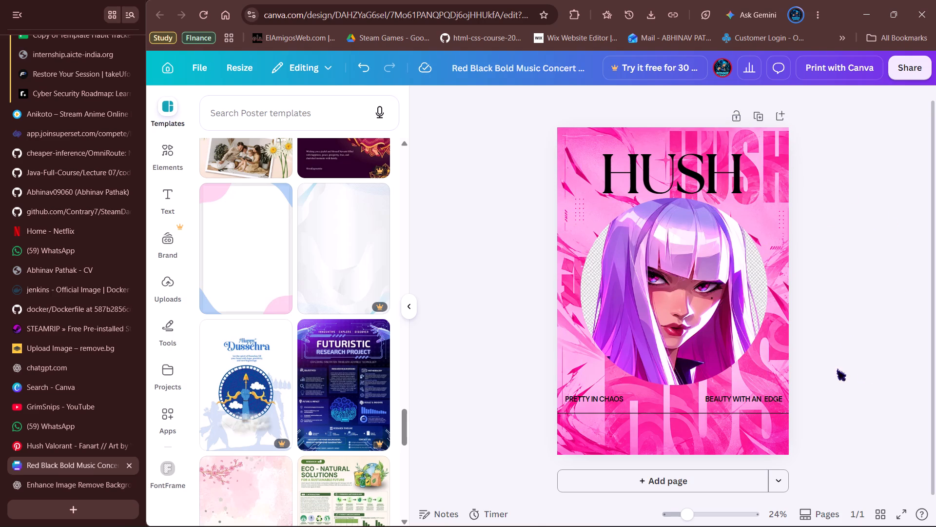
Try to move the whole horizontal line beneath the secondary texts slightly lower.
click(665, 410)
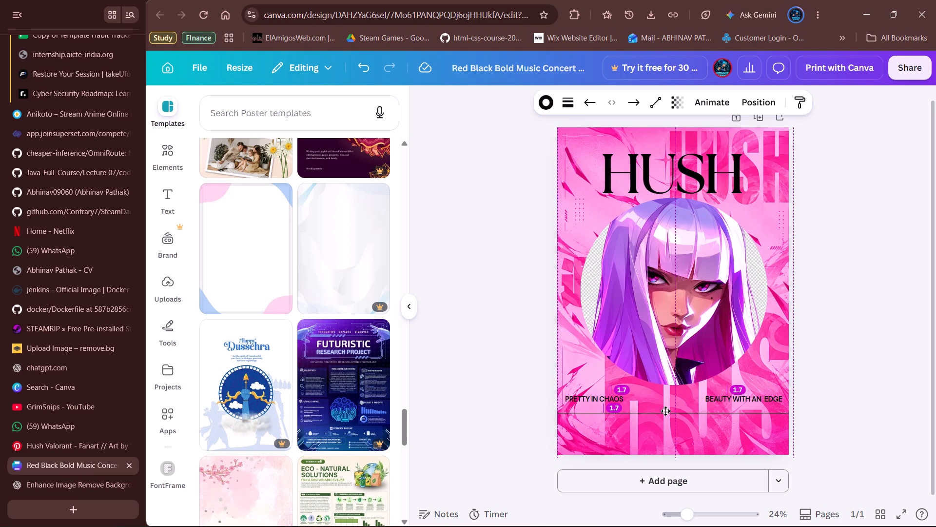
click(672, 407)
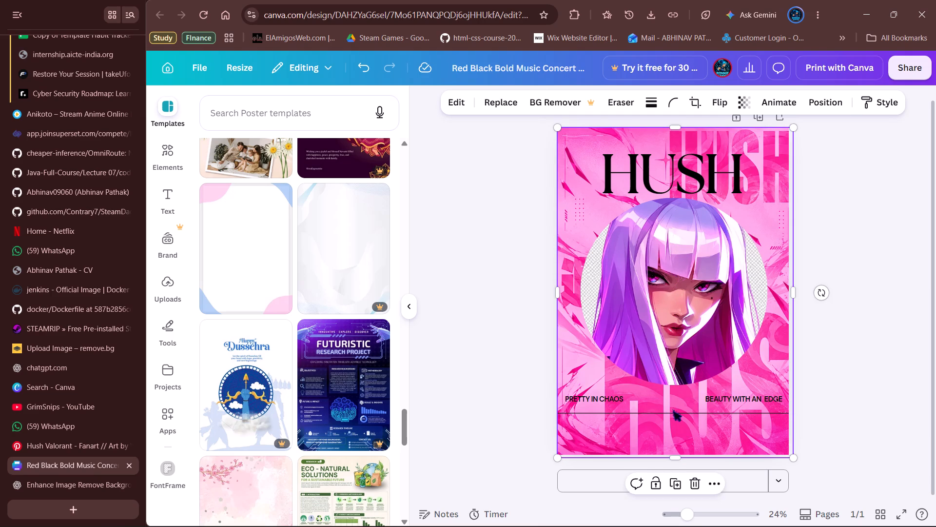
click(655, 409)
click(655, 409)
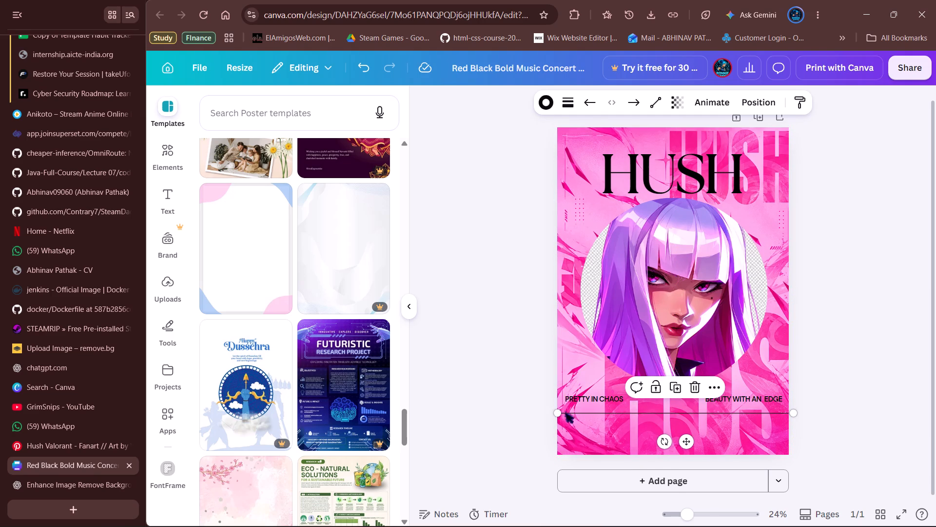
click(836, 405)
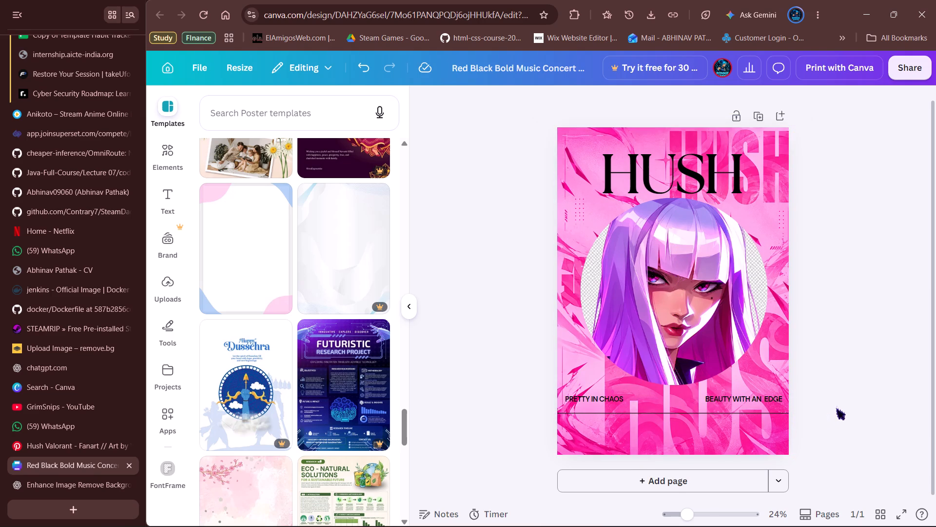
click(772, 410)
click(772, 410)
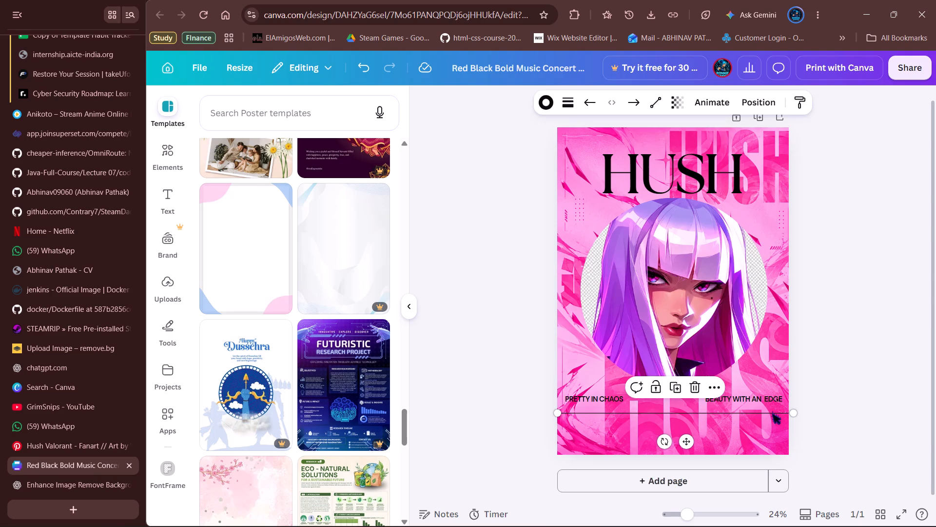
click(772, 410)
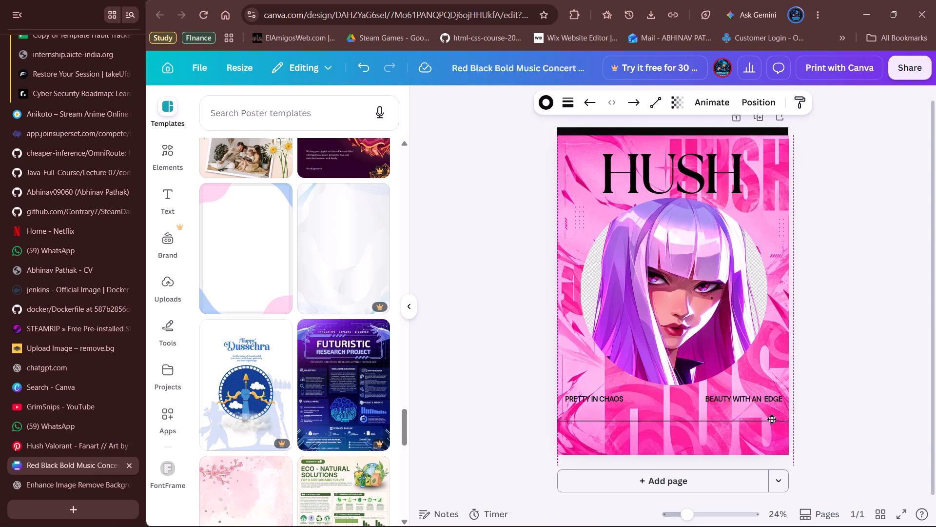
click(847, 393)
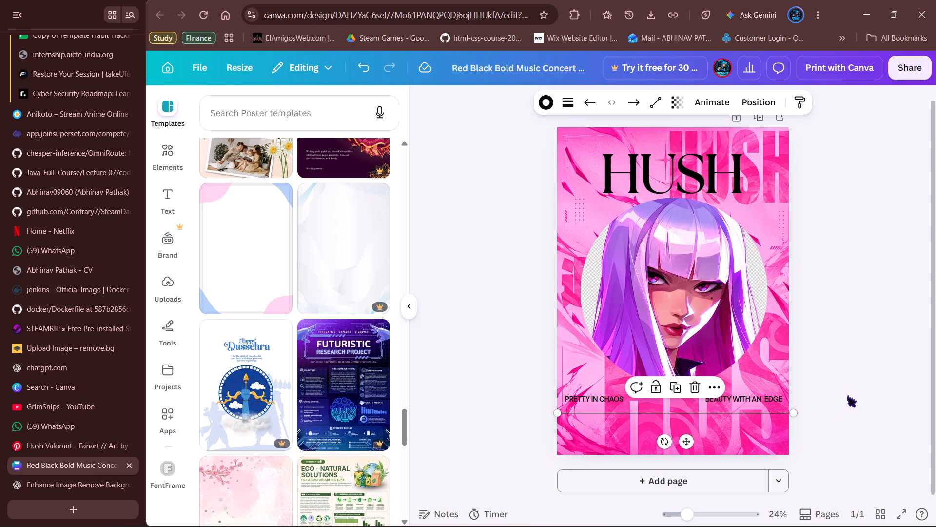
Lower the horizontal line slightly by moving its left and right ends down to the same level, keeping it full width.
click(567, 408)
drag(557, 412, 570, 425)
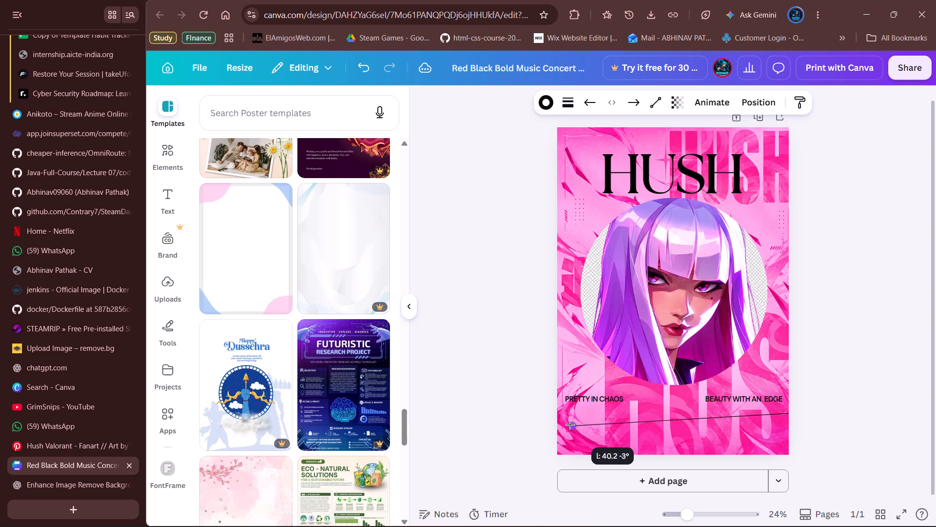
drag(570, 425, 558, 422)
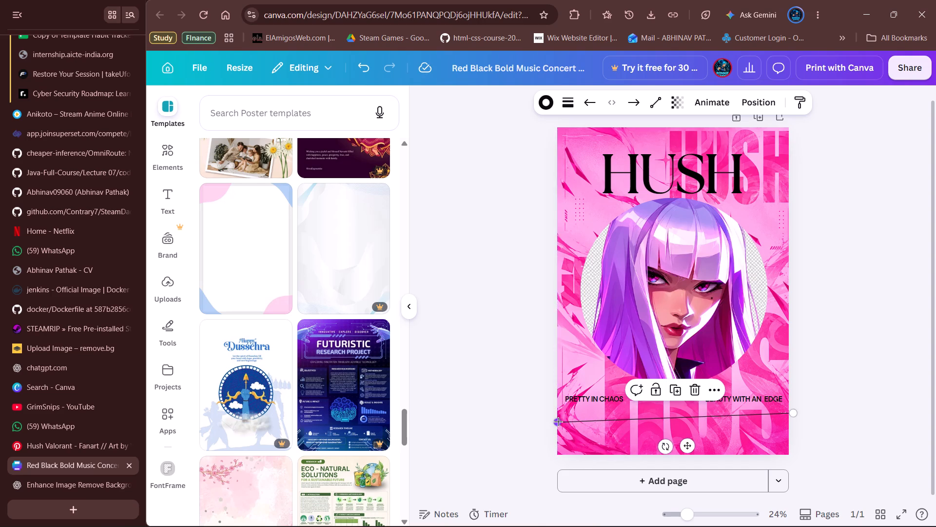
drag(792, 409, 785, 418)
click(862, 392)
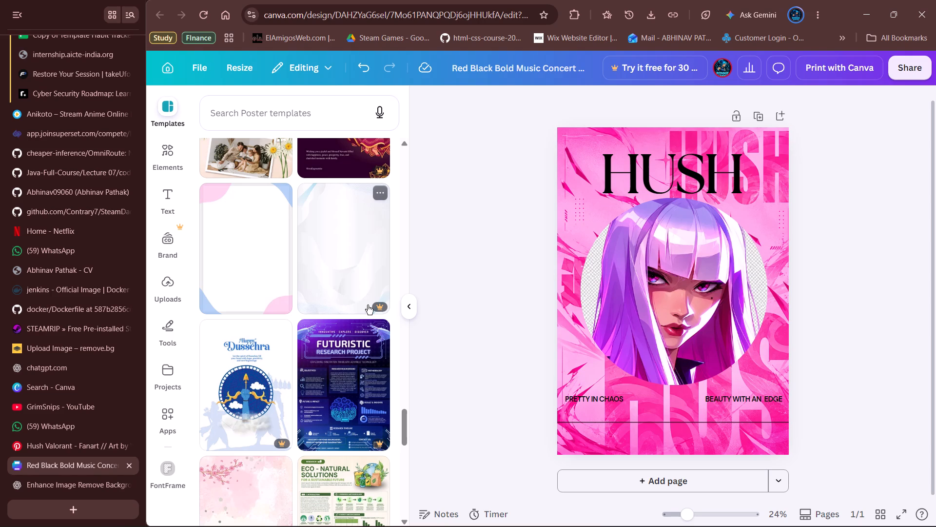
Switch to Pinterest and browse the earlier Hush Valorant pins for artwork ideas, comparing them with the Canva poster.
click(53, 449)
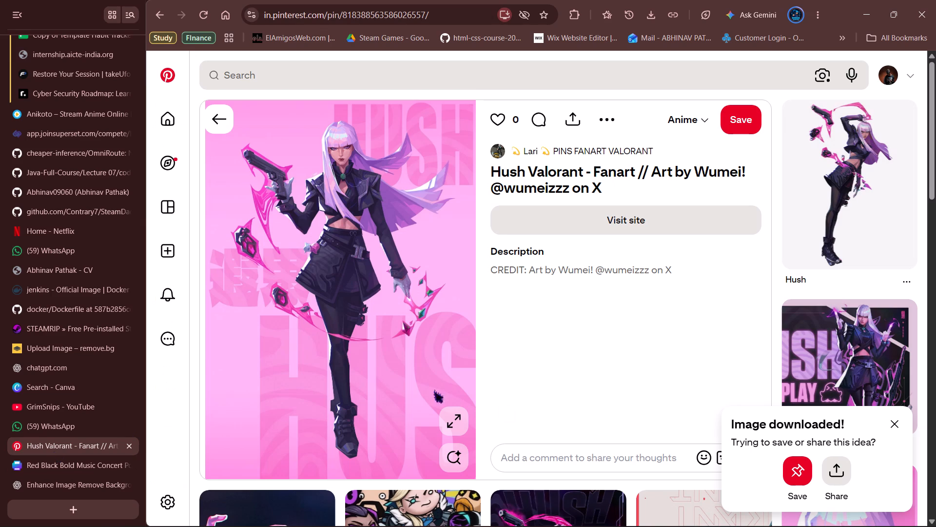
click(222, 126)
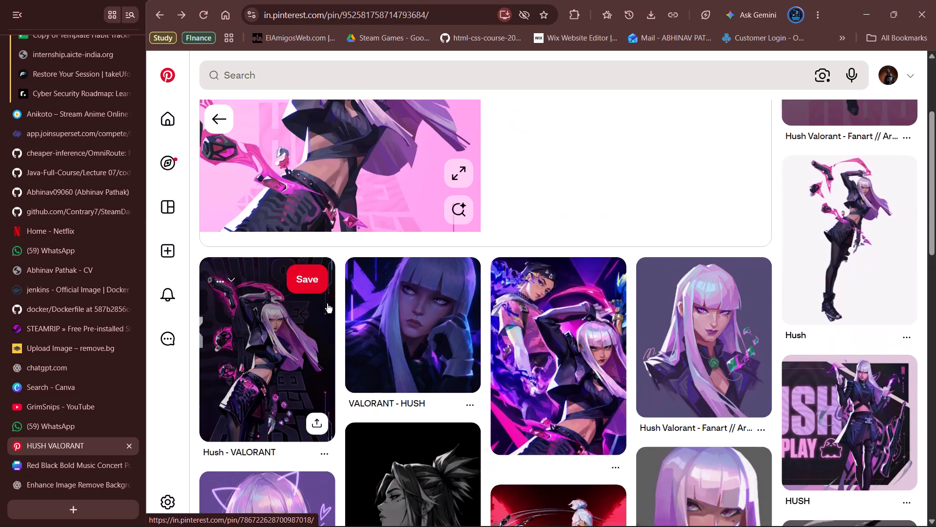
scroll(561, 342, down, 3)
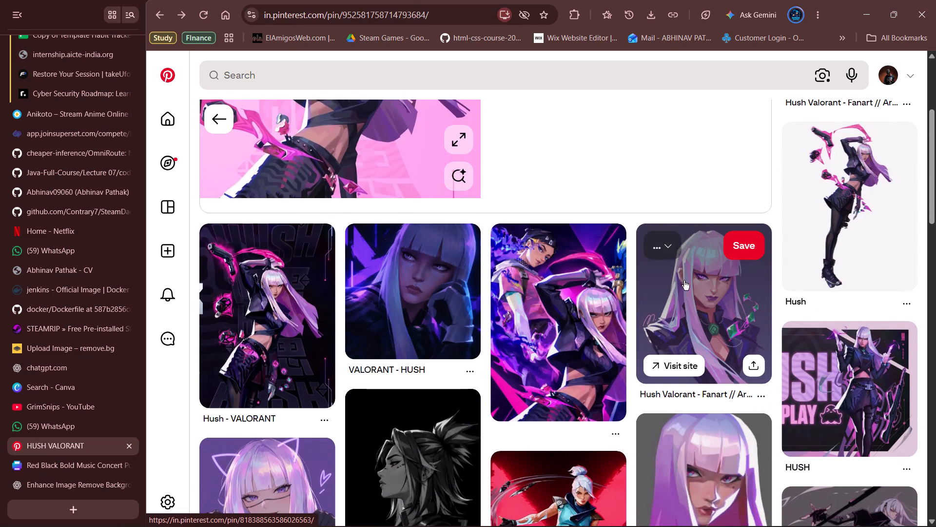
scroll(556, 388, up, 1)
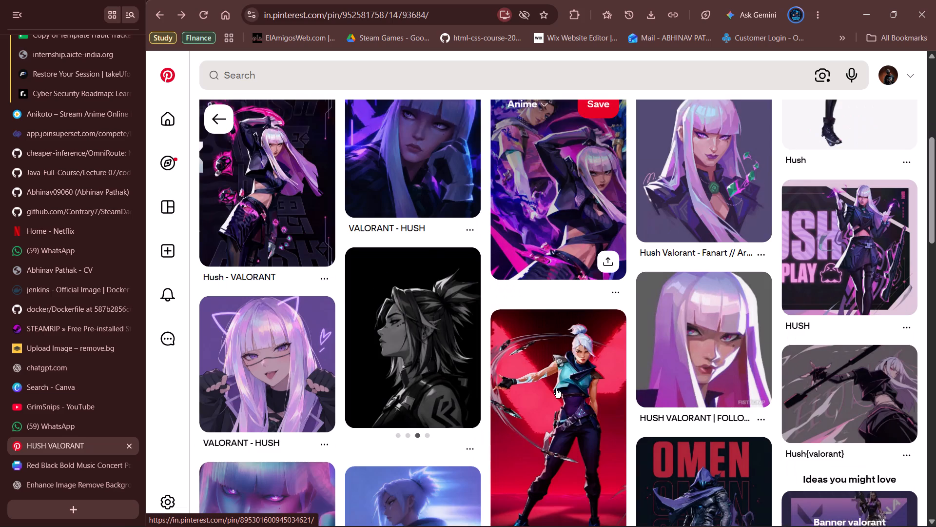
scroll(556, 388, up, 1)
click(223, 115)
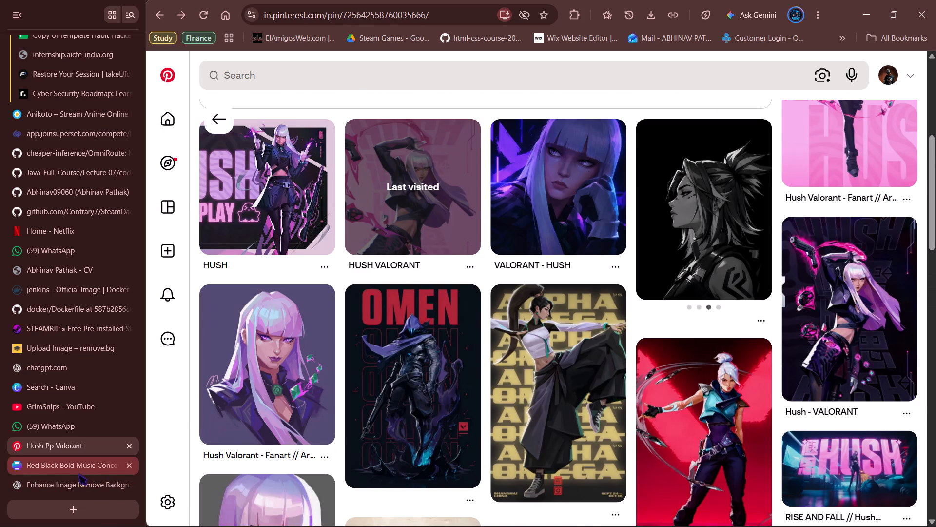
click(72, 464)
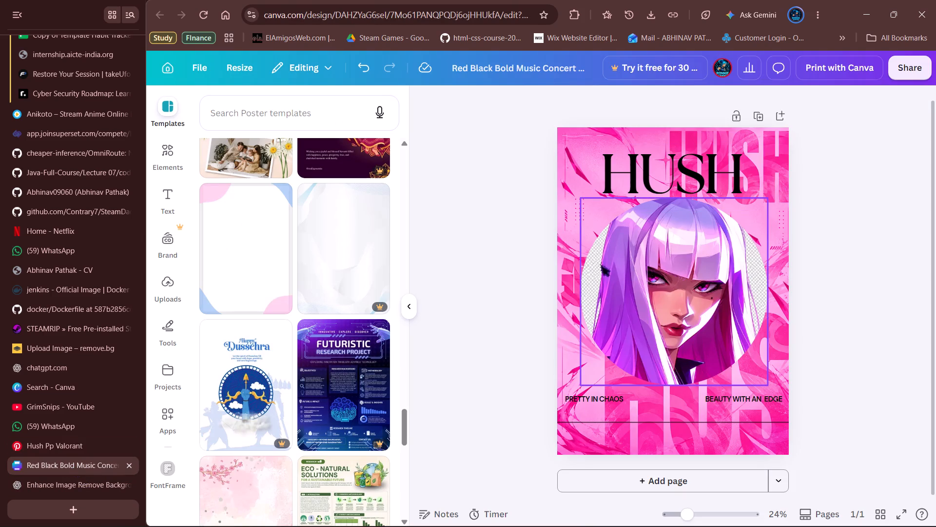
click(80, 446)
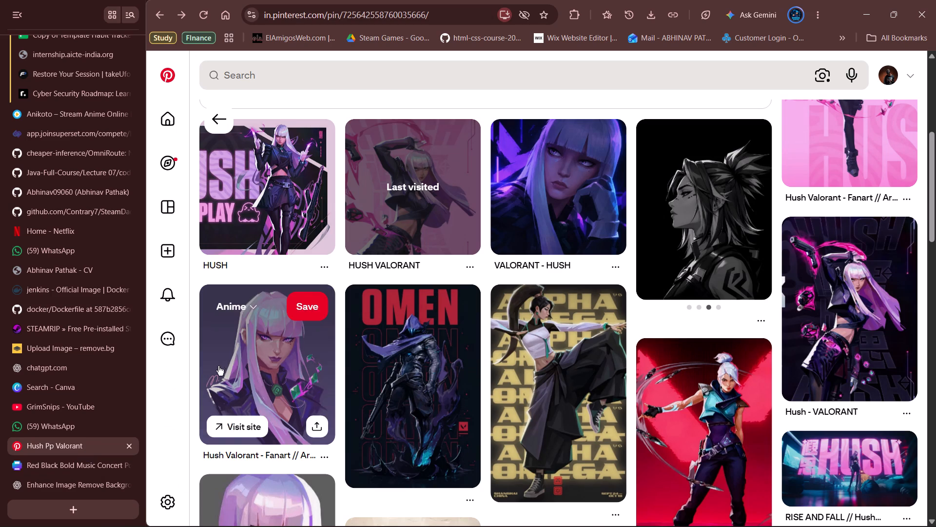
click(39, 486)
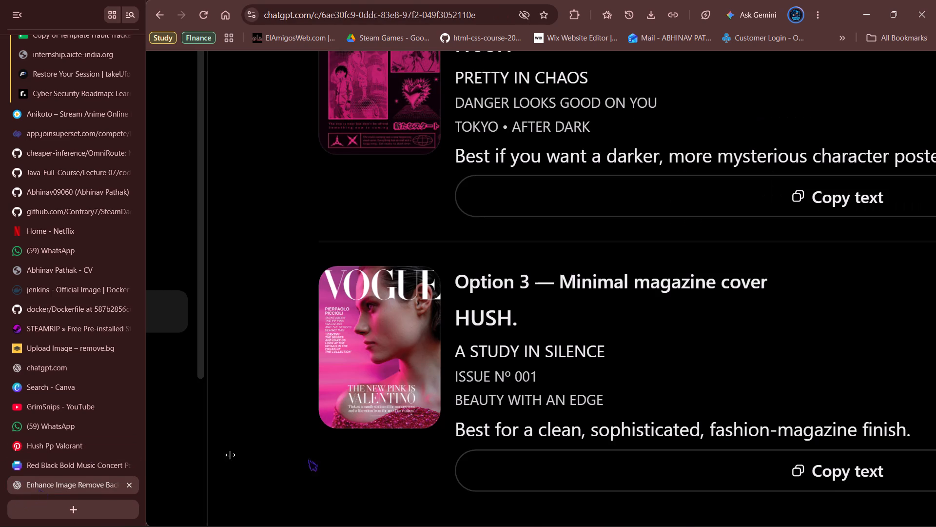
scroll(442, 361, down, 4)
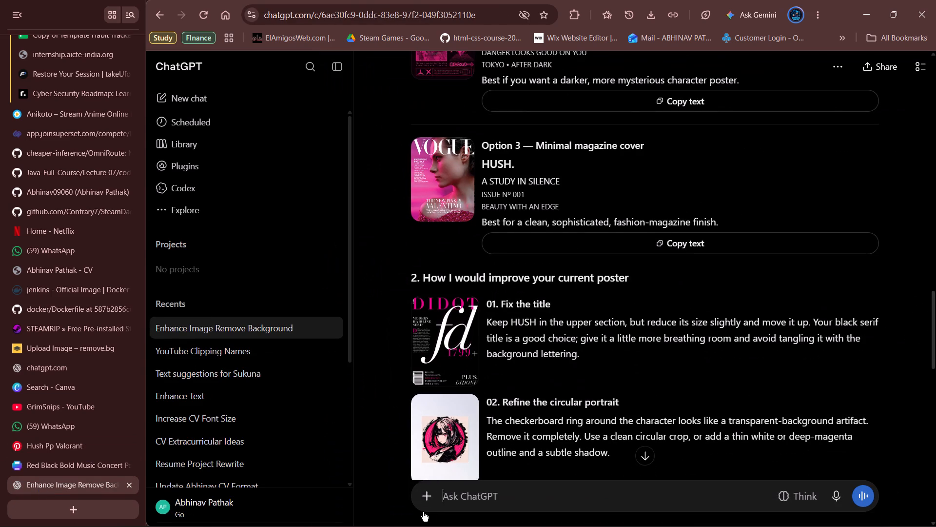
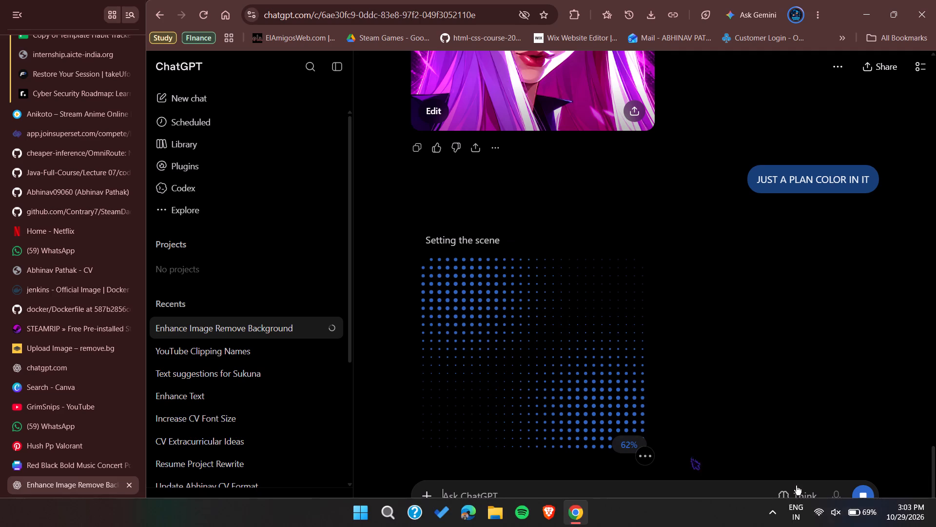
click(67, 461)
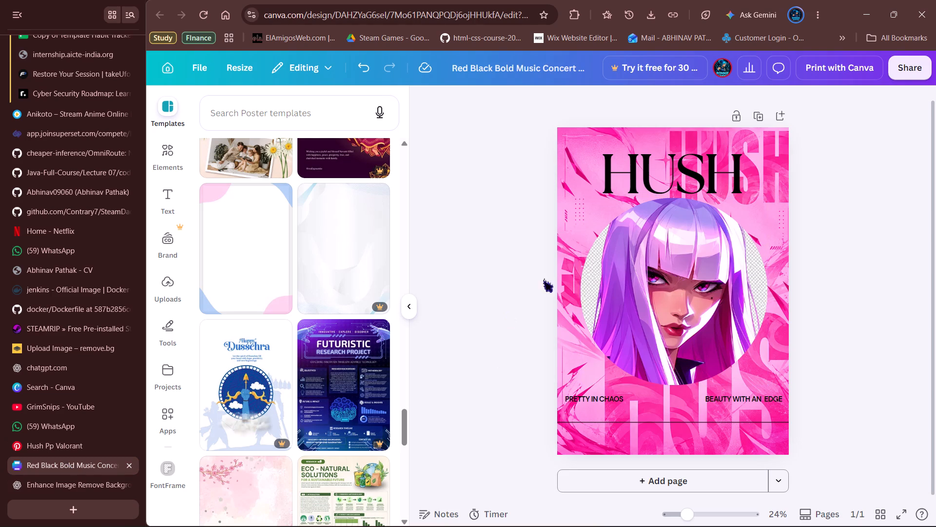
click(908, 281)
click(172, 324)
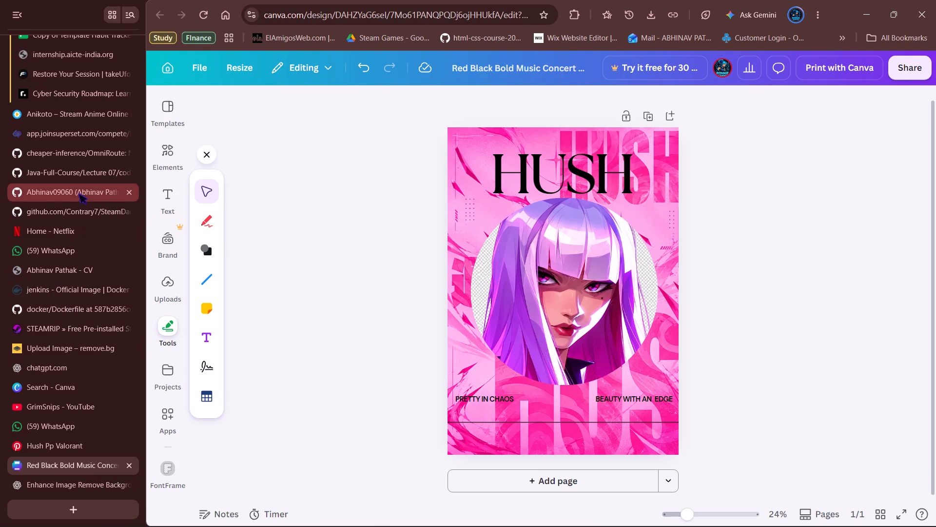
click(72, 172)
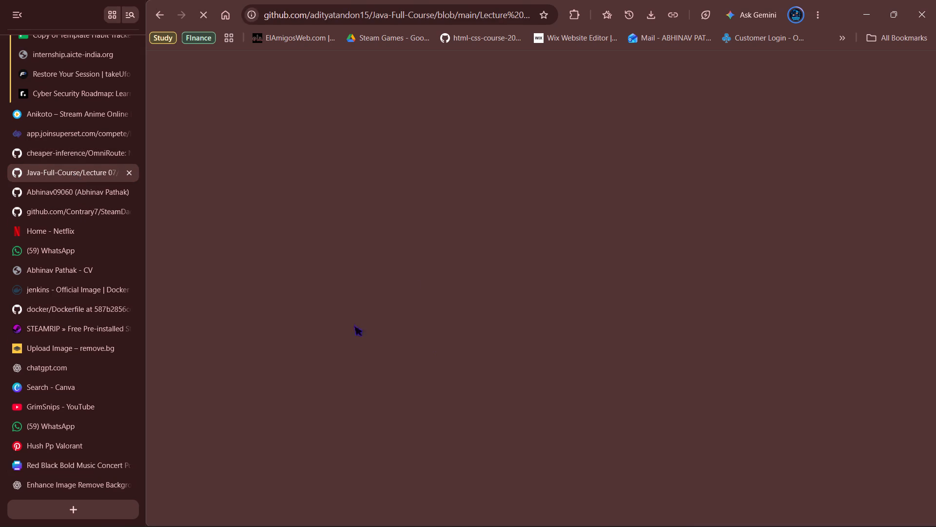
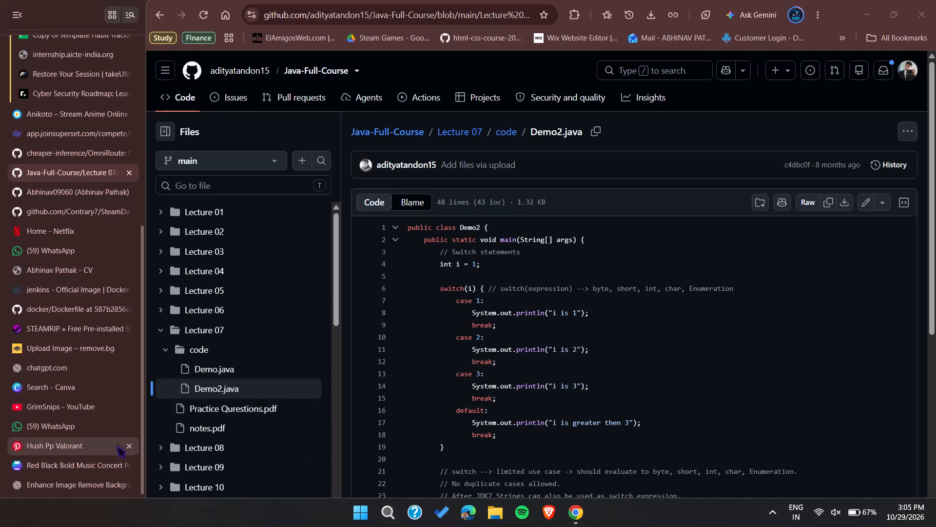
scroll(35, 395, down, 2)
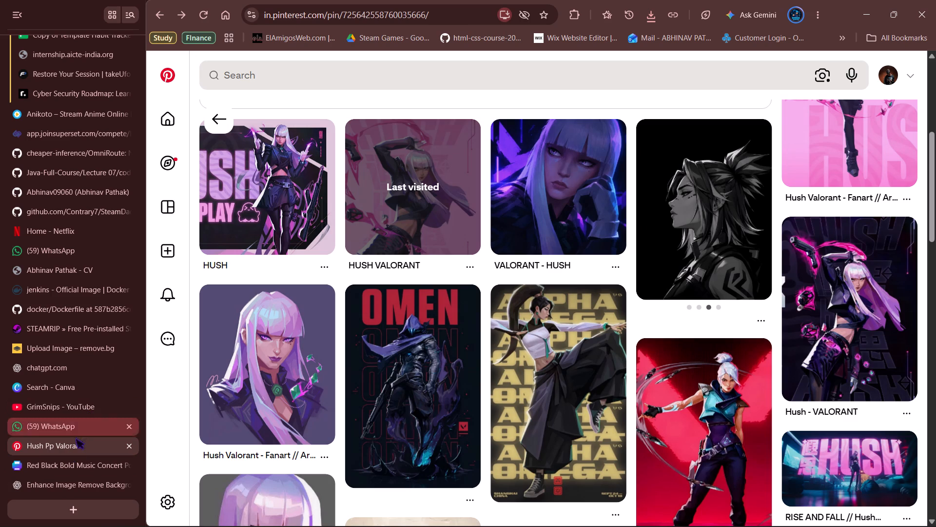
click(72, 464)
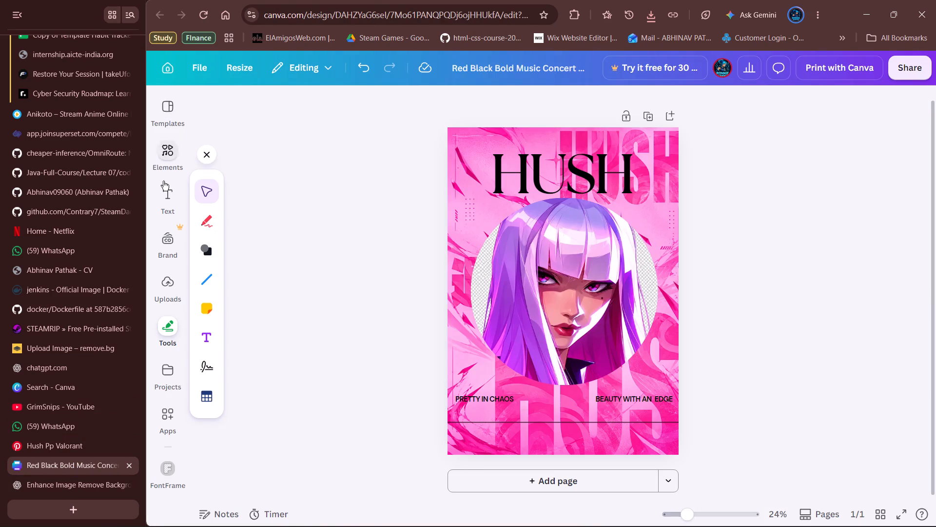
click(166, 298)
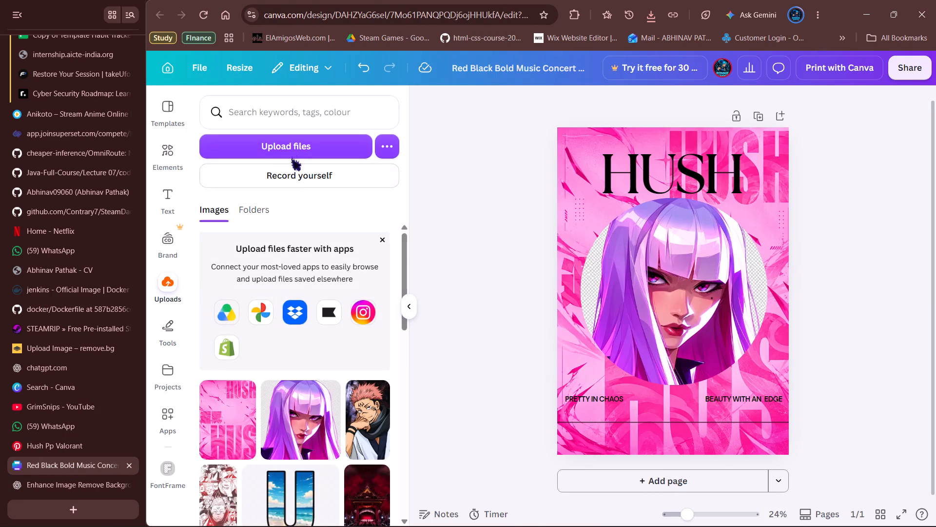
click(302, 149)
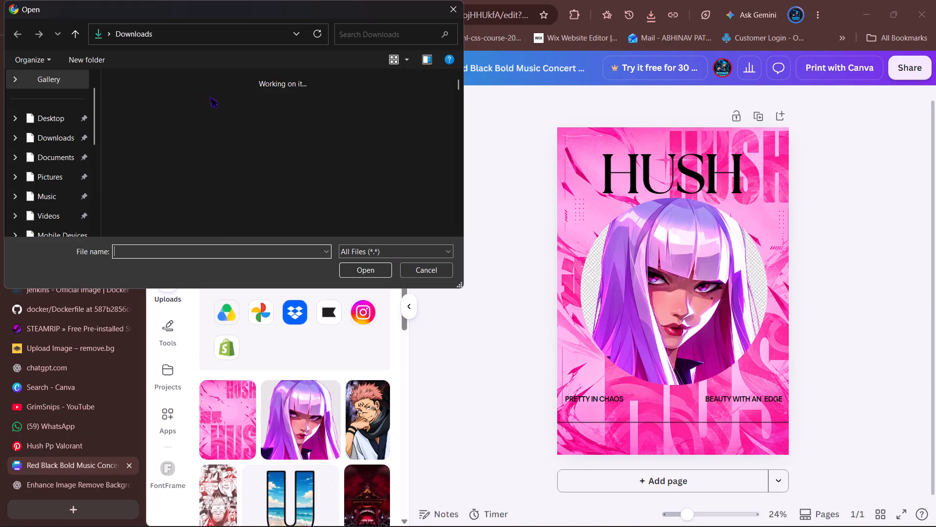
click(219, 102)
click(370, 269)
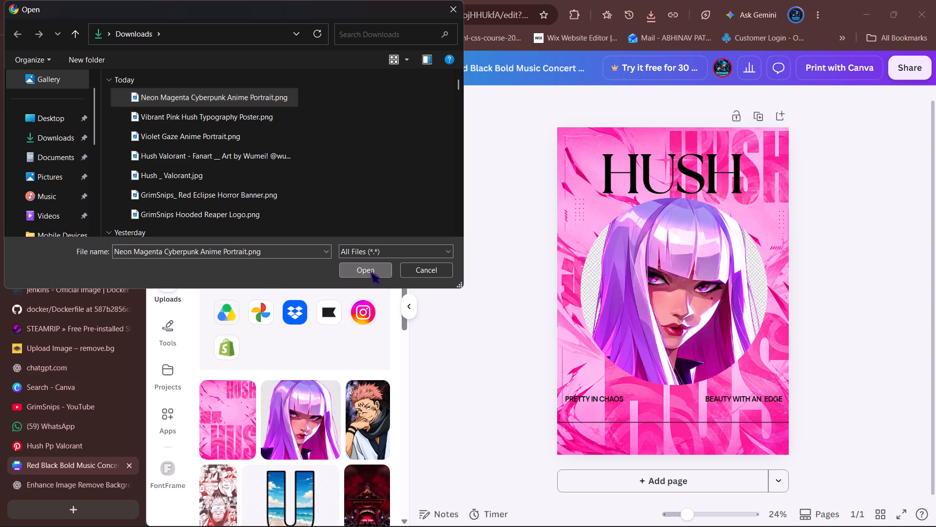
Add the uploaded dark-purple-backed portrait to the poster and place it in the circular frame, replacing the checkered portrait.
click(235, 413)
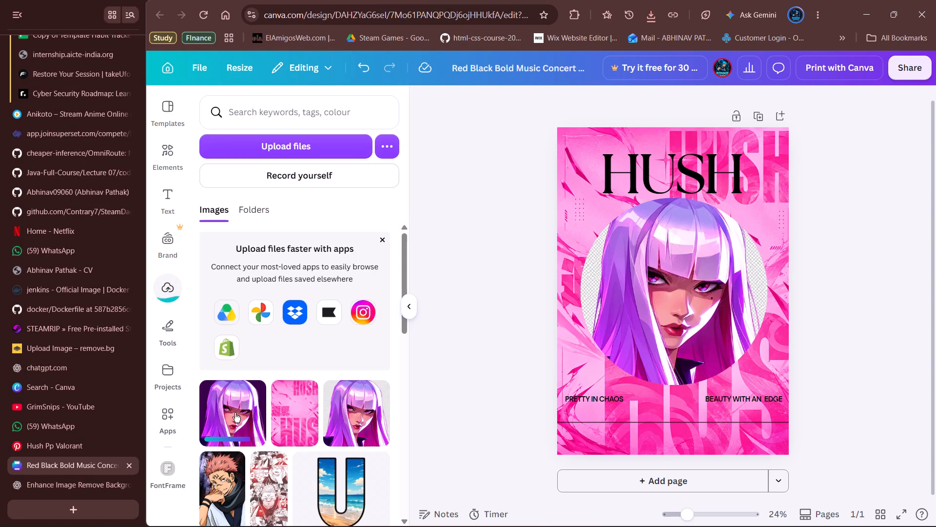
drag(691, 273, 685, 310)
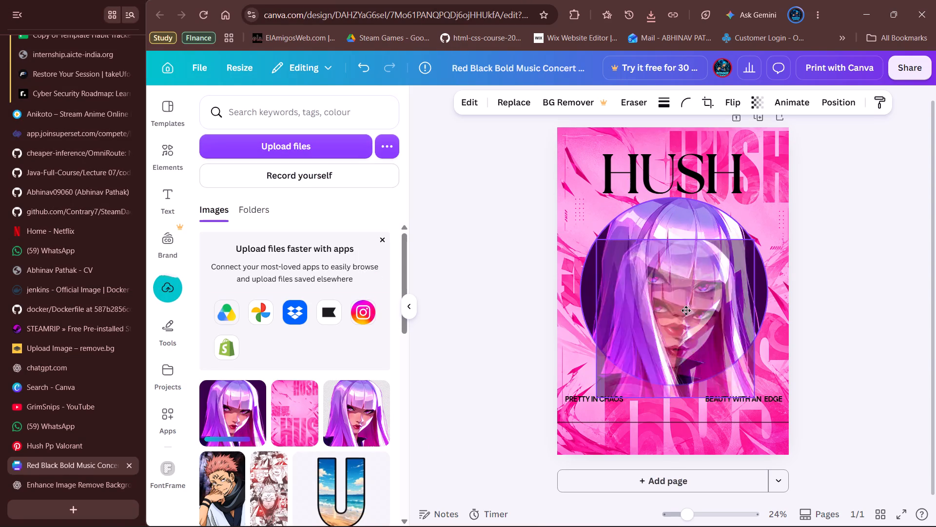
drag(685, 310, 689, 285)
click(884, 257)
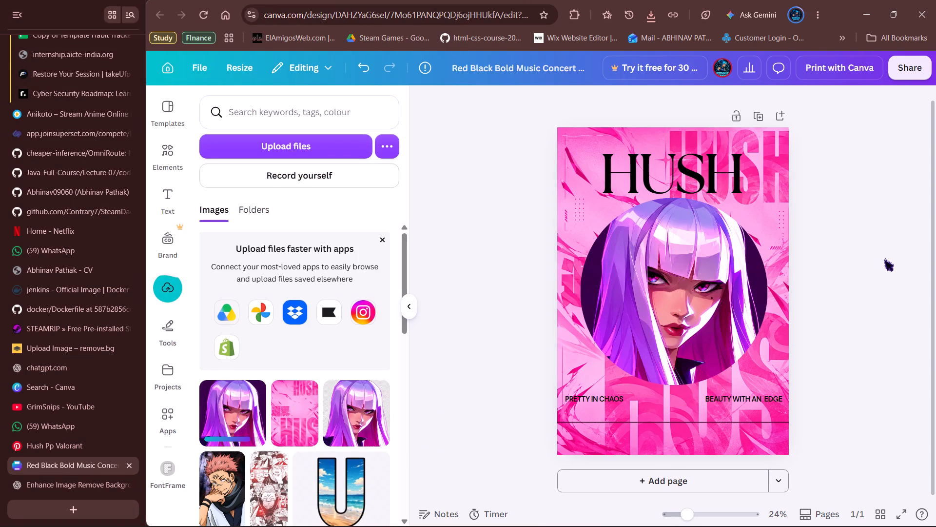
Make the HUSH title at the top of the poster bold.
click(685, 173)
click(591, 101)
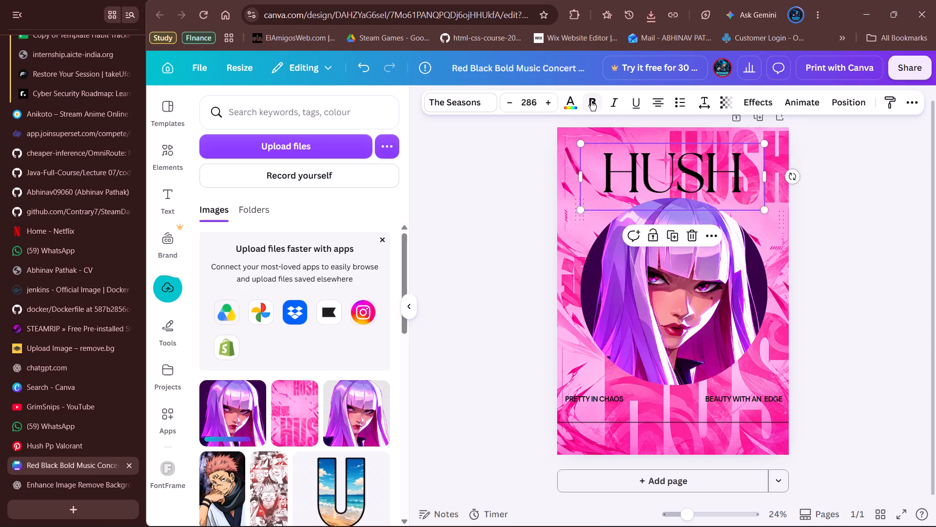
click(591, 101)
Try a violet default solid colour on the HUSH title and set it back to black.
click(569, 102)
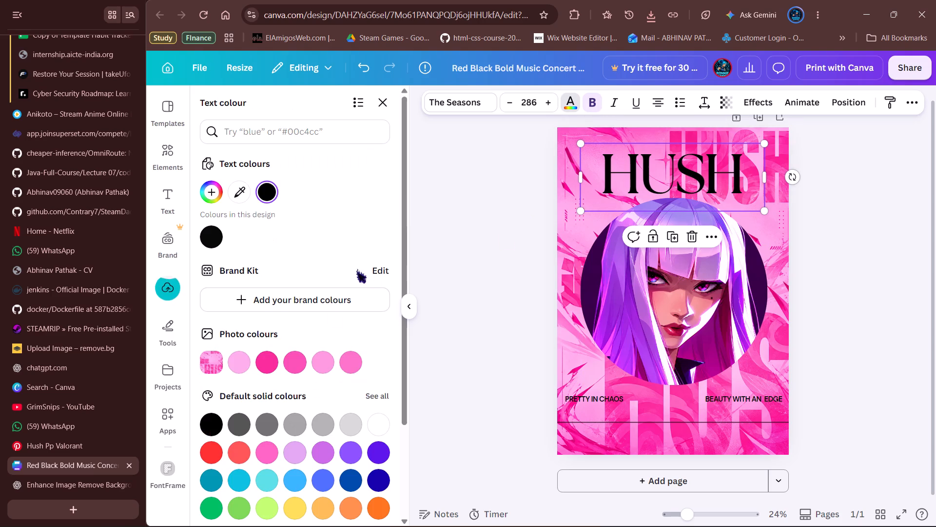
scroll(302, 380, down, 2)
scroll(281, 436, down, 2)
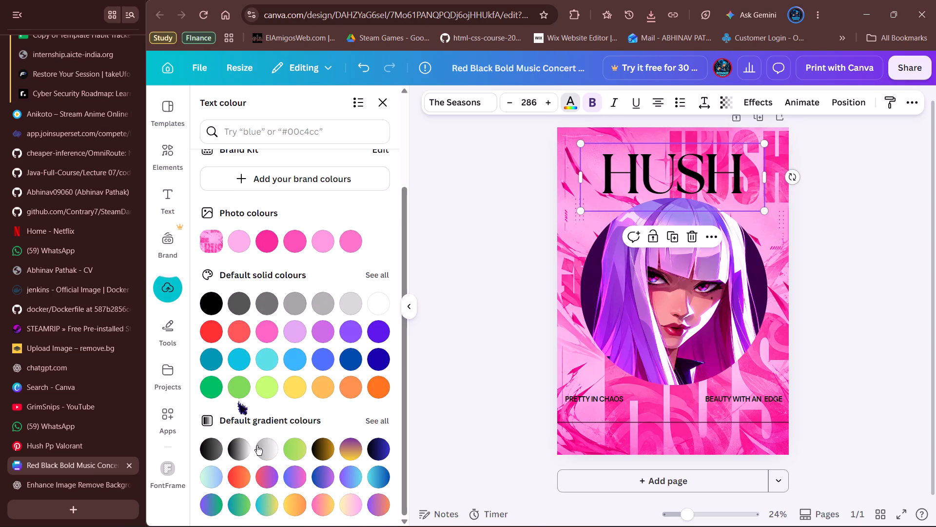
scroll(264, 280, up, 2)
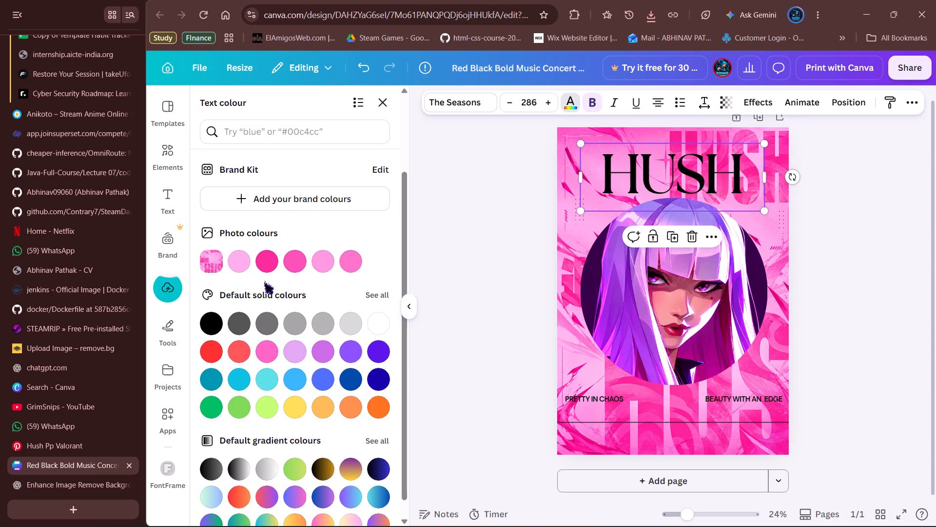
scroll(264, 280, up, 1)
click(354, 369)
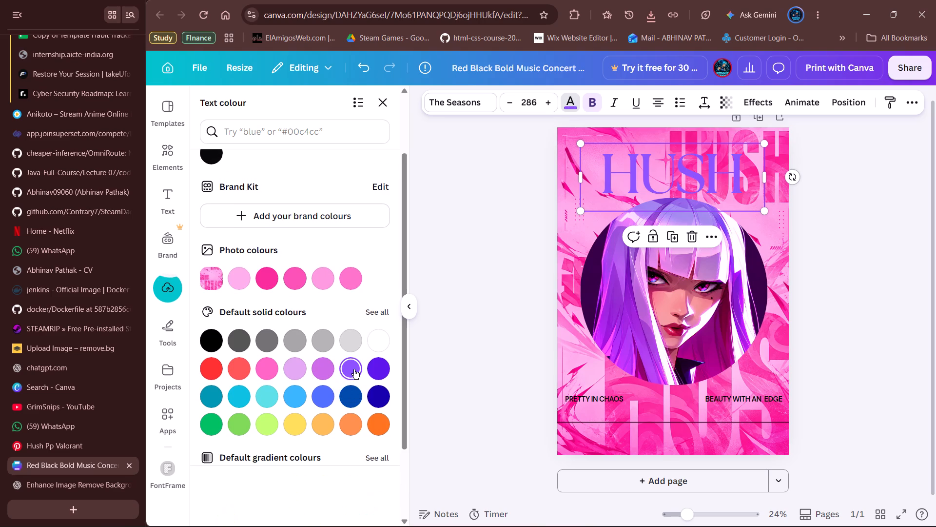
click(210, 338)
Mix a custom very dark purple for the HUSH title and apply it to all matching black text on the page.
scroll(313, 339, up, 1)
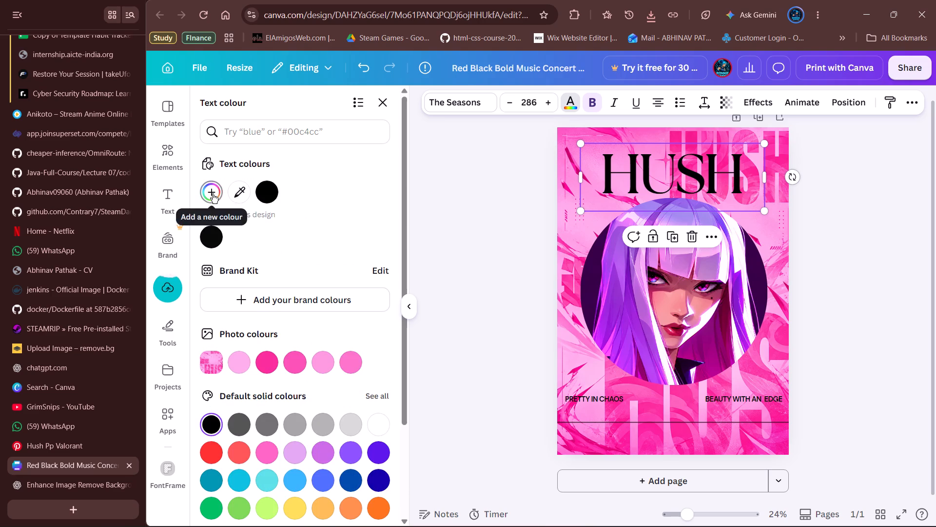
click(213, 194)
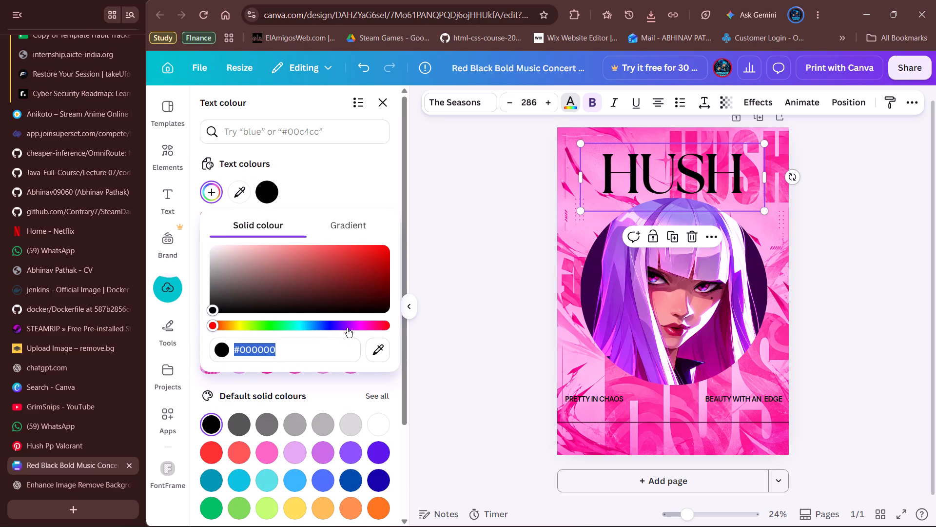
click(348, 326)
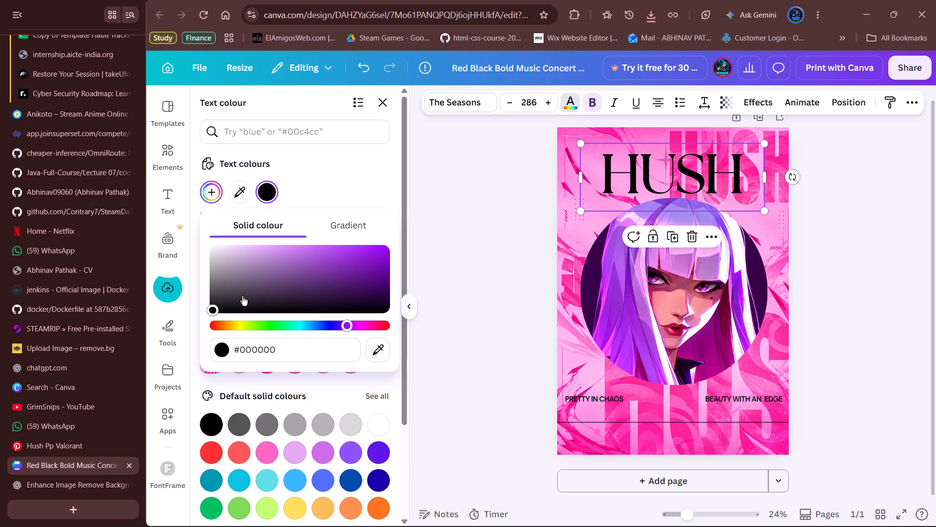
drag(214, 307, 283, 302)
click(335, 506)
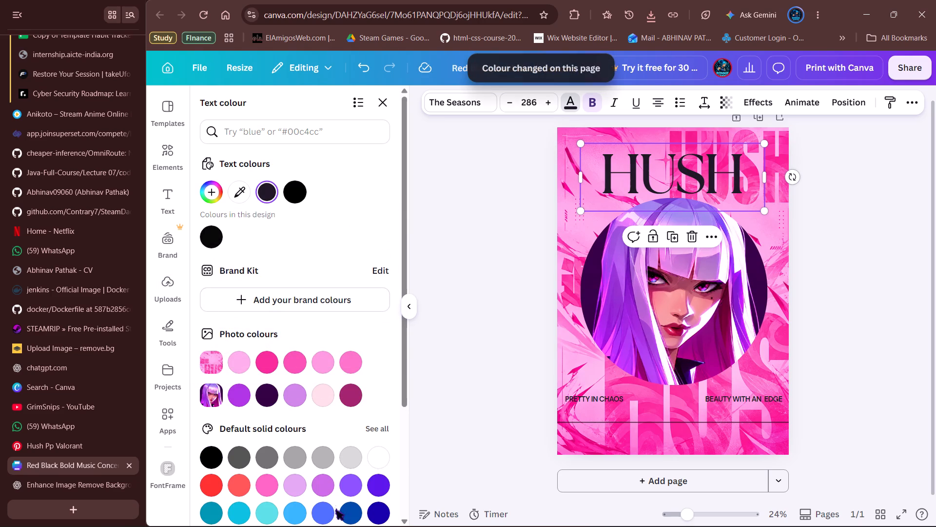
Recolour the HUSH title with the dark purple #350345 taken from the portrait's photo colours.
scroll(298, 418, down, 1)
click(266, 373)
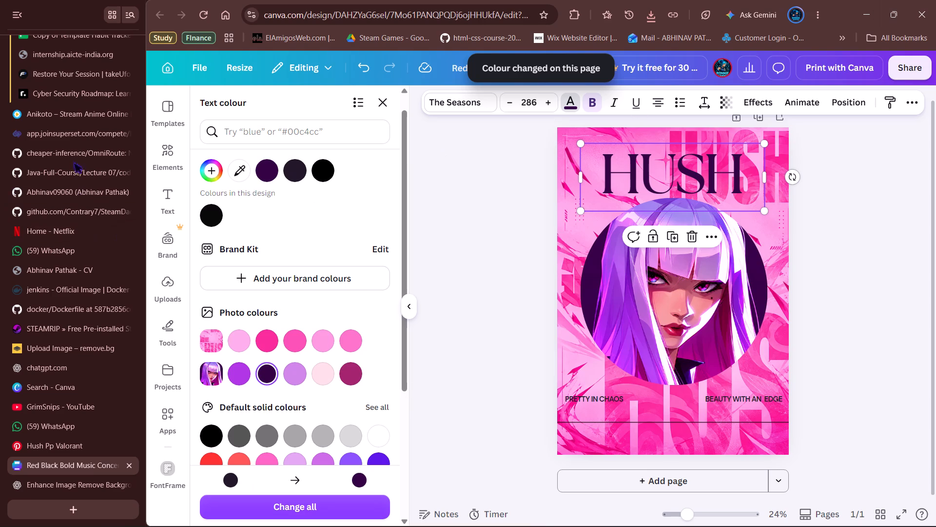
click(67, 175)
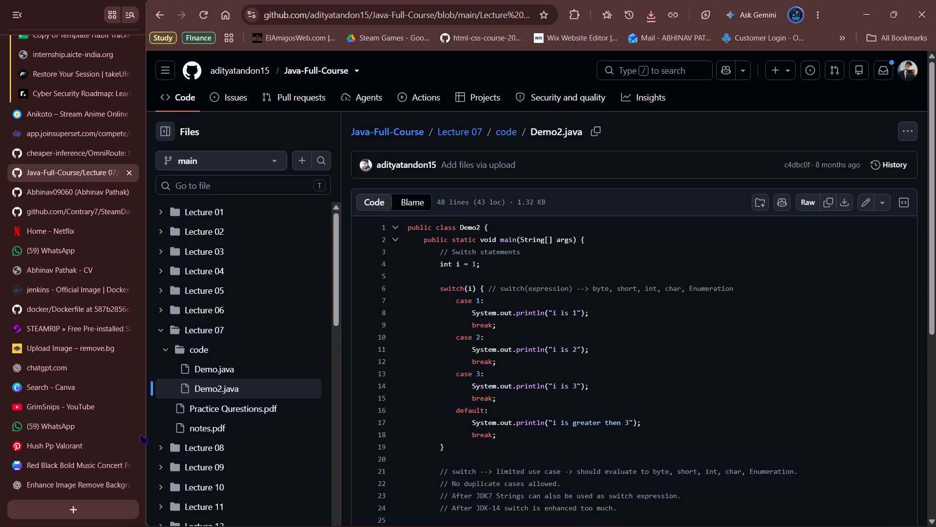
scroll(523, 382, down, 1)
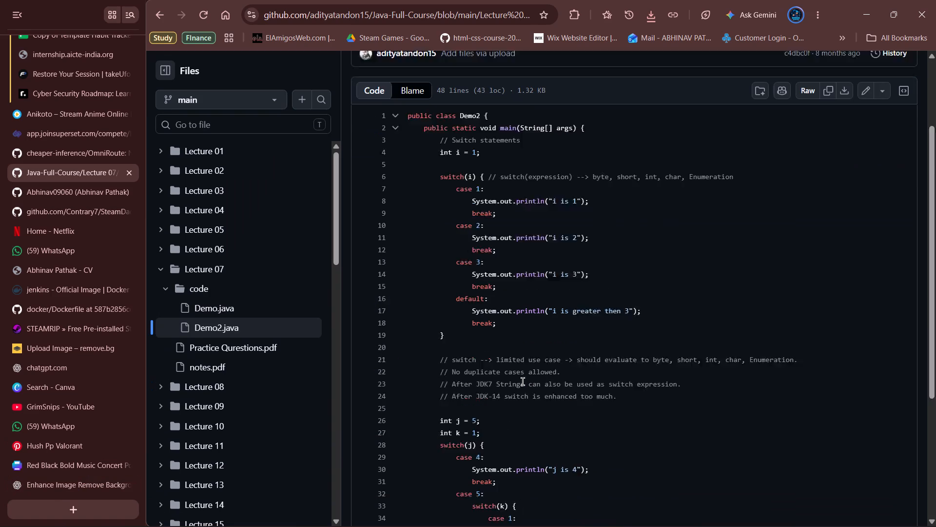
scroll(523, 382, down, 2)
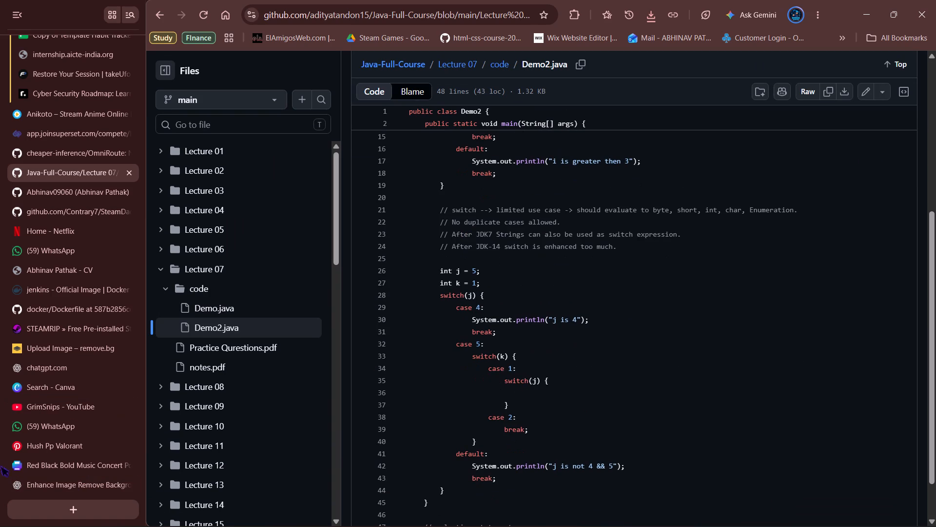
Return to the Canva poster and set the HUSH title's colour to solid black.
click(80, 465)
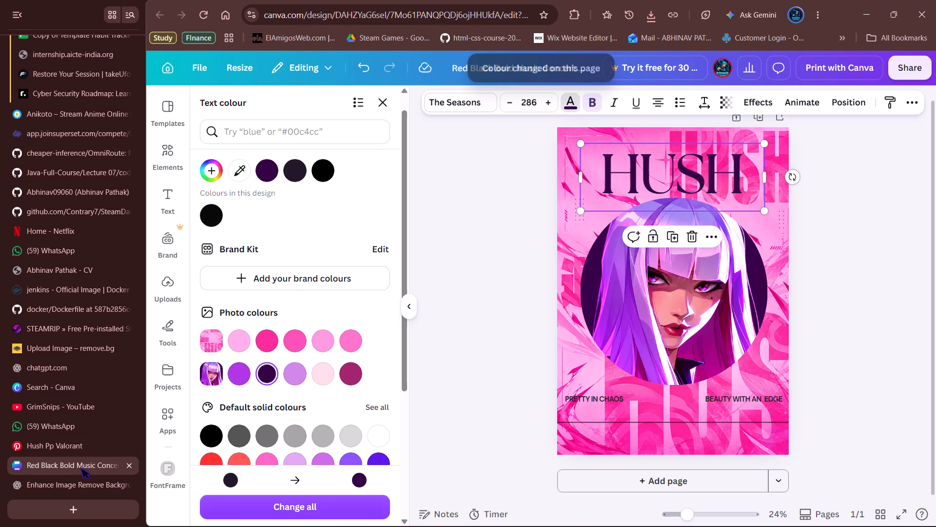
scroll(269, 385, down, 1)
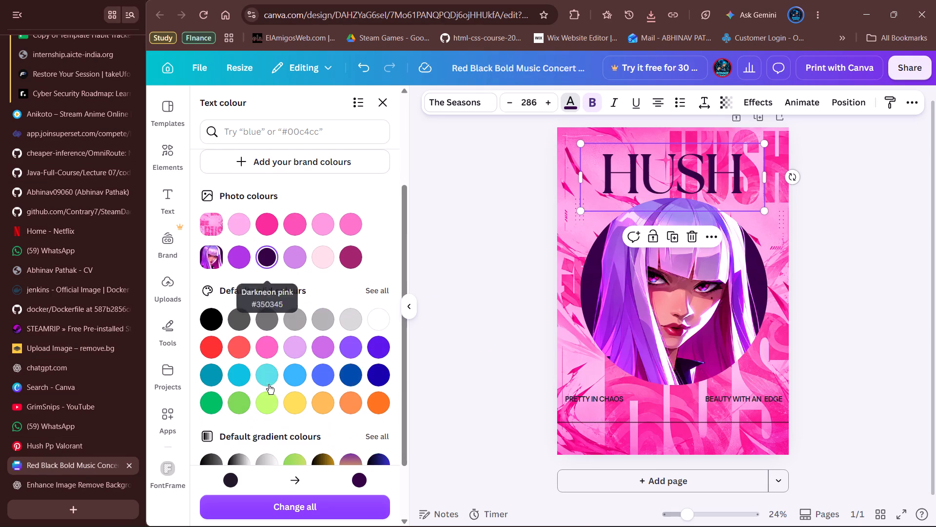
scroll(269, 385, down, 1)
click(219, 318)
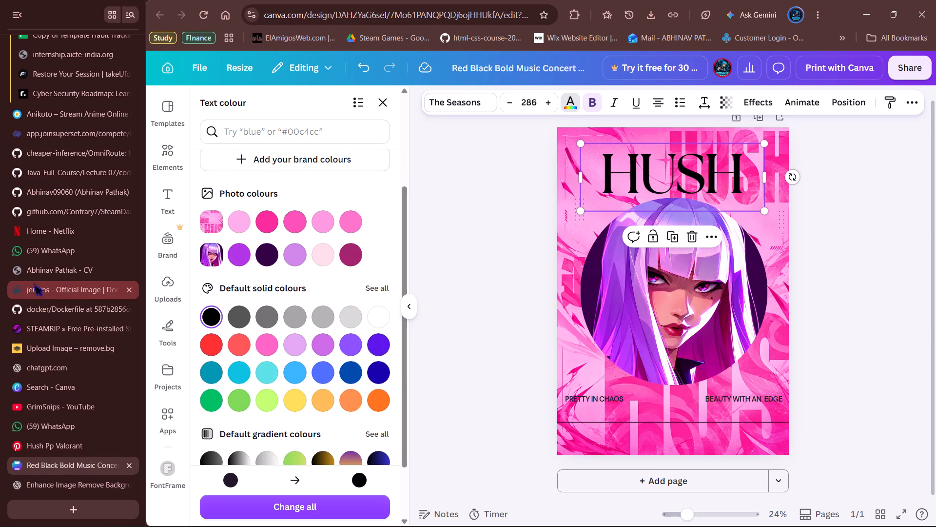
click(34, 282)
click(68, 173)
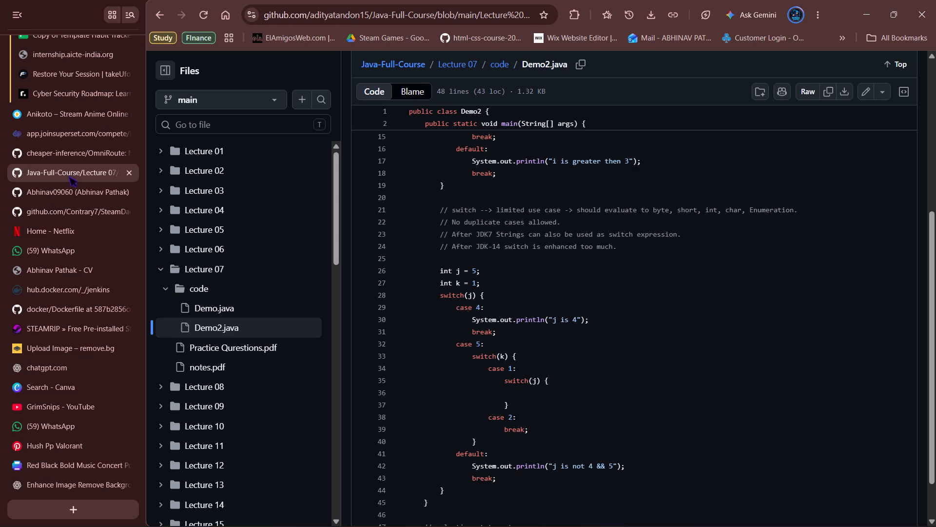
Return to the Canva poster and recolour the HUSH title by sampling the portrait circle's dark purple backdrop and darkening it to #190021.
click(75, 469)
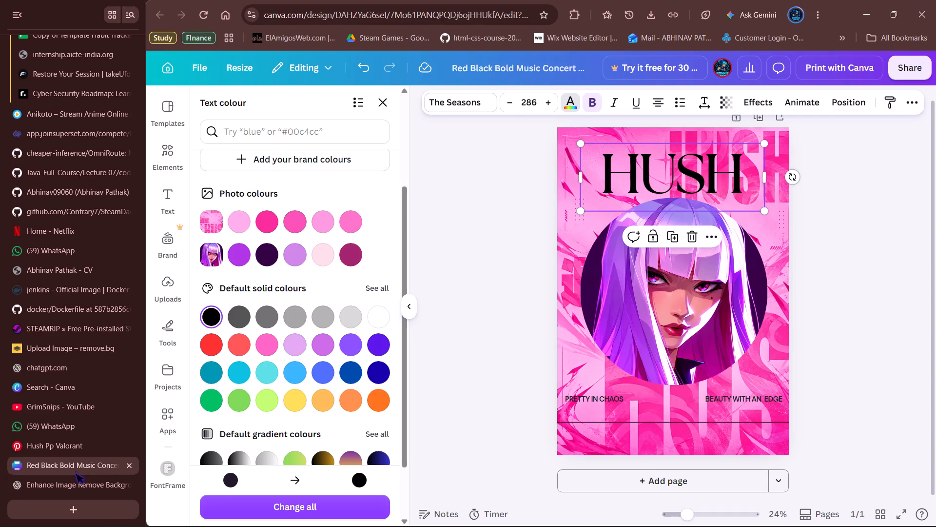
click(502, 268)
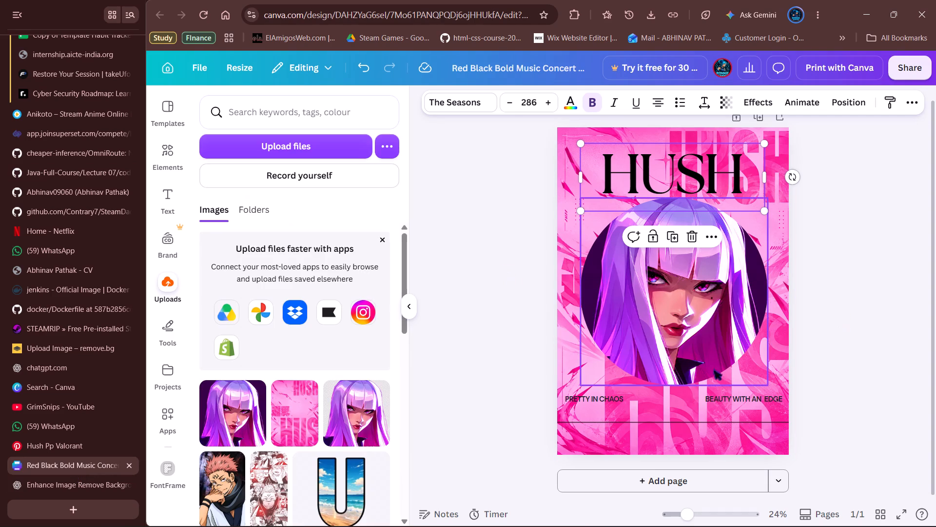
click(870, 268)
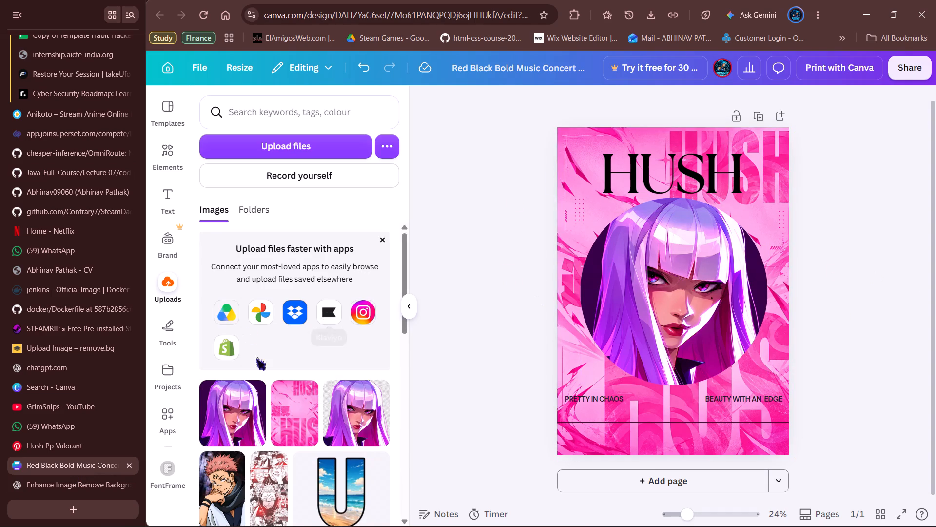
scroll(280, 387, down, 1)
click(166, 196)
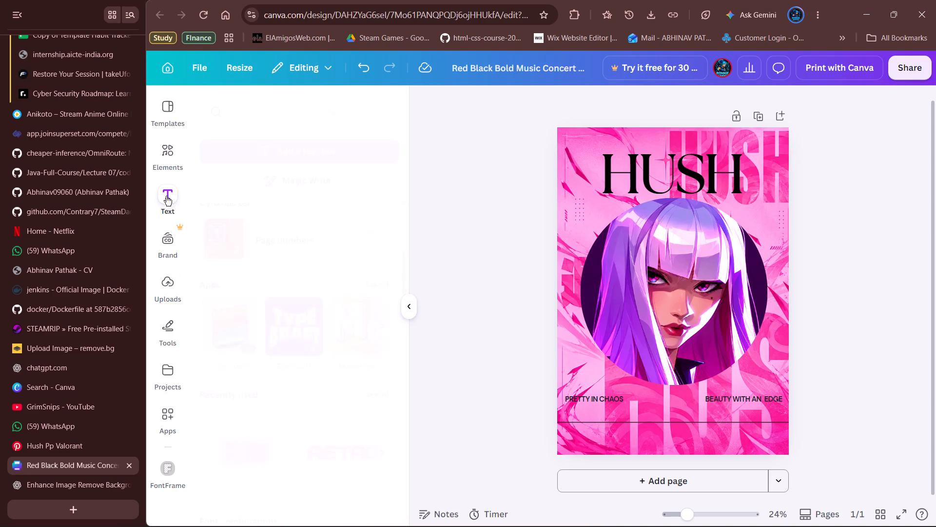
click(644, 164)
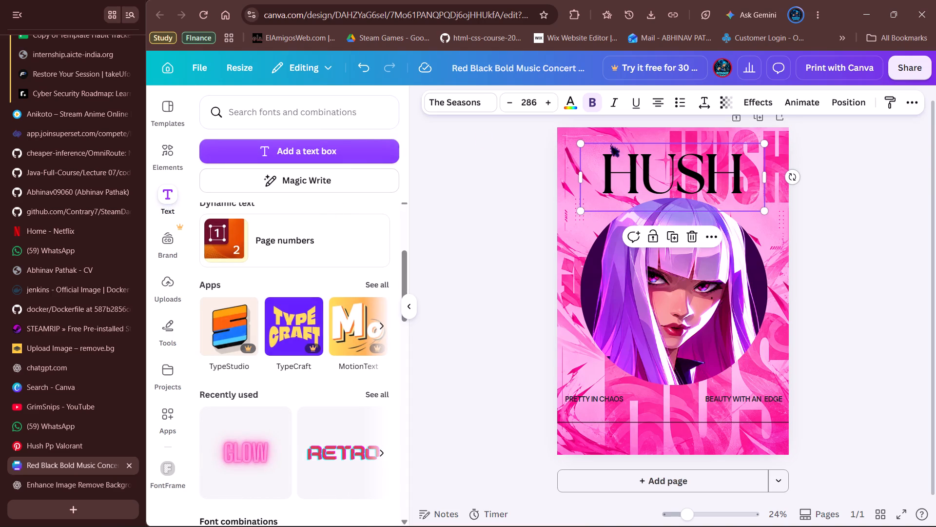
click(572, 101)
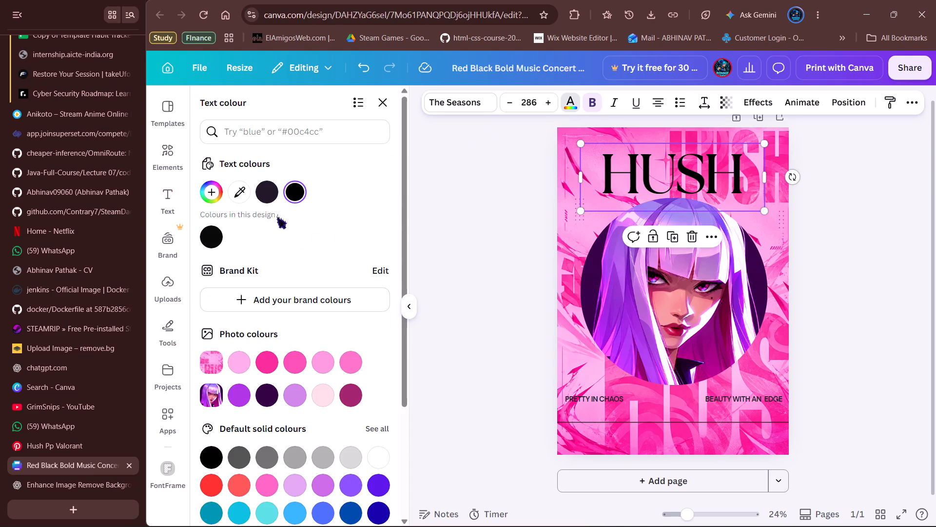
click(243, 193)
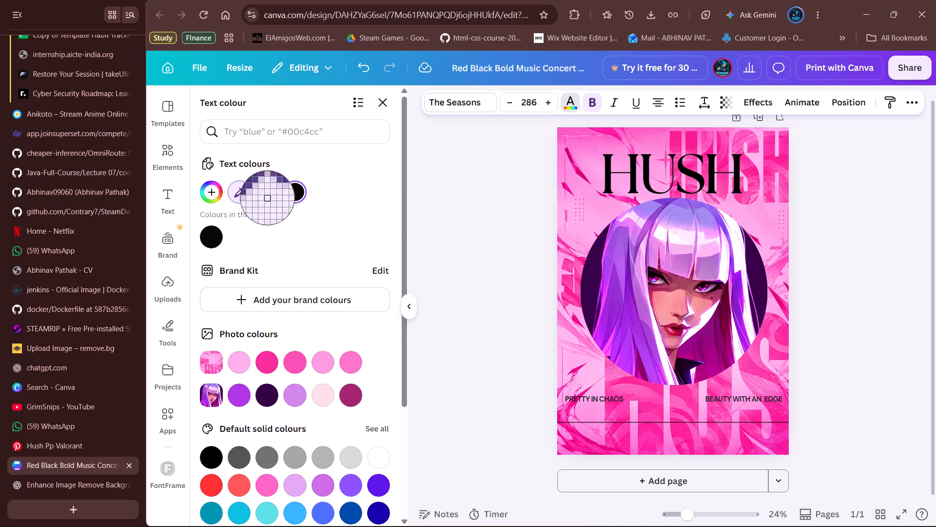
click(594, 272)
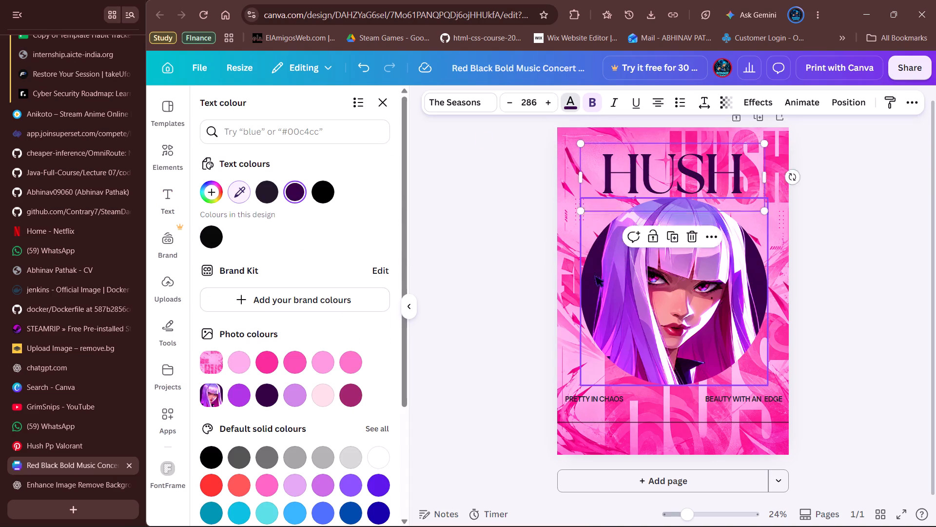
click(292, 190)
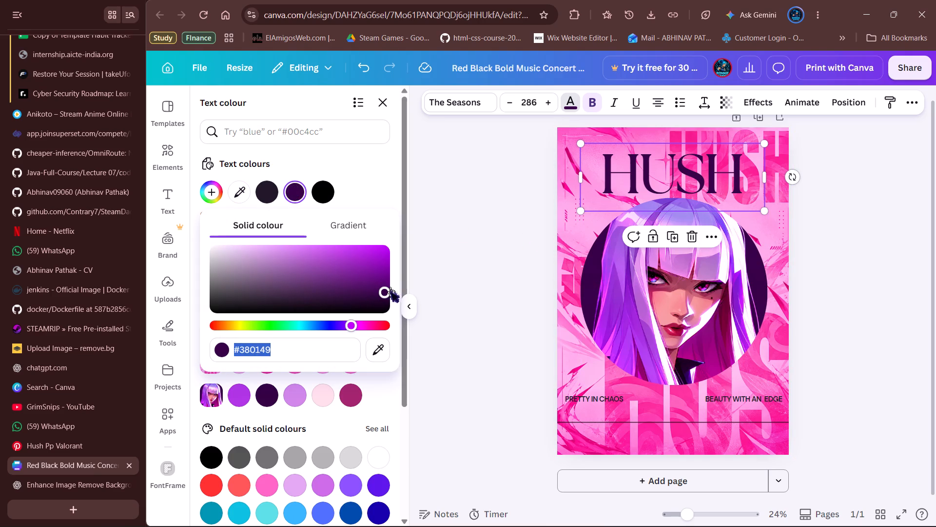
drag(386, 291, 388, 304)
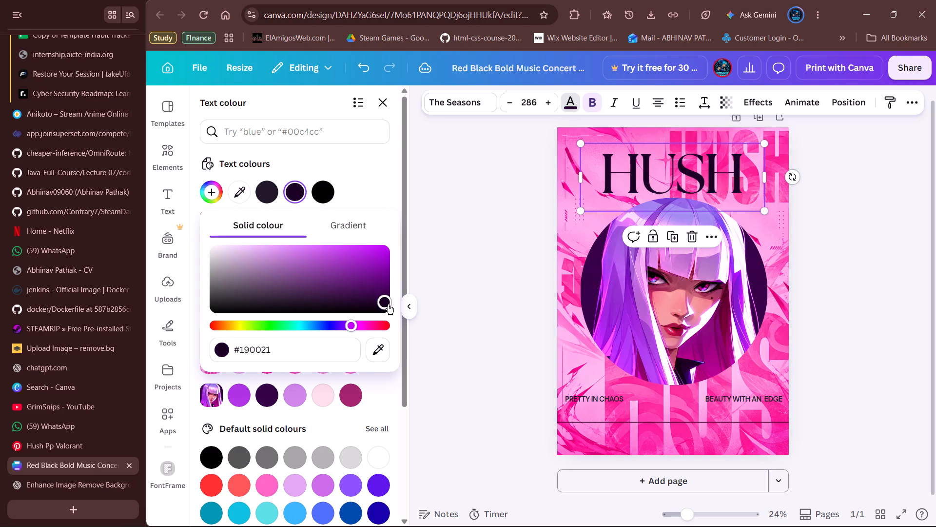
click(446, 263)
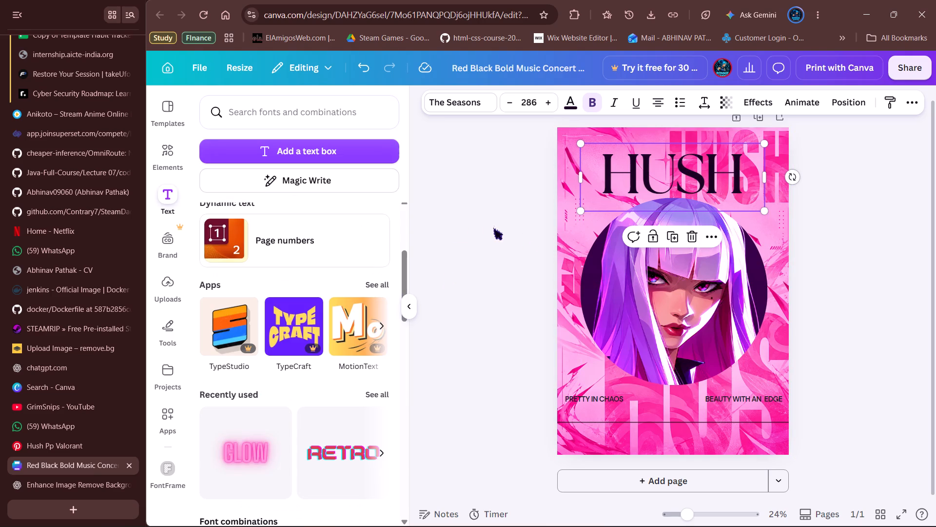
click(485, 229)
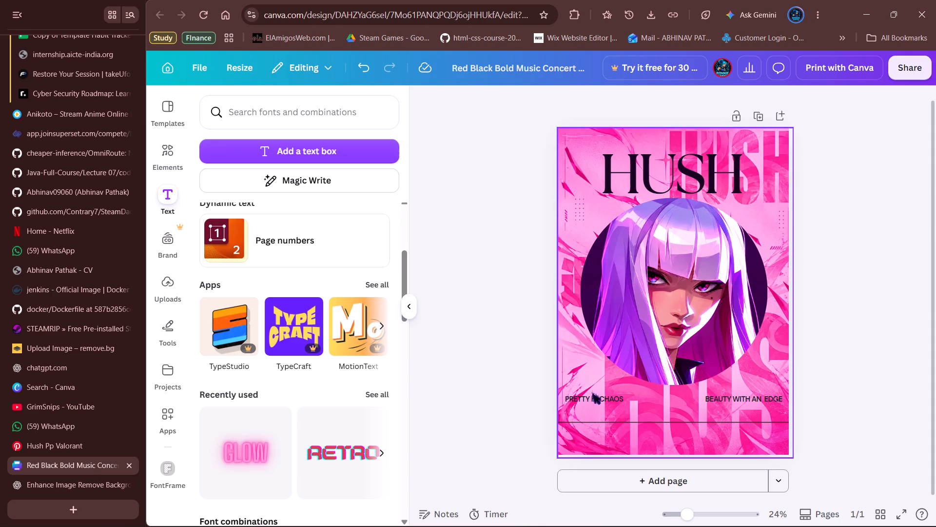
click(589, 395)
click(589, 395)
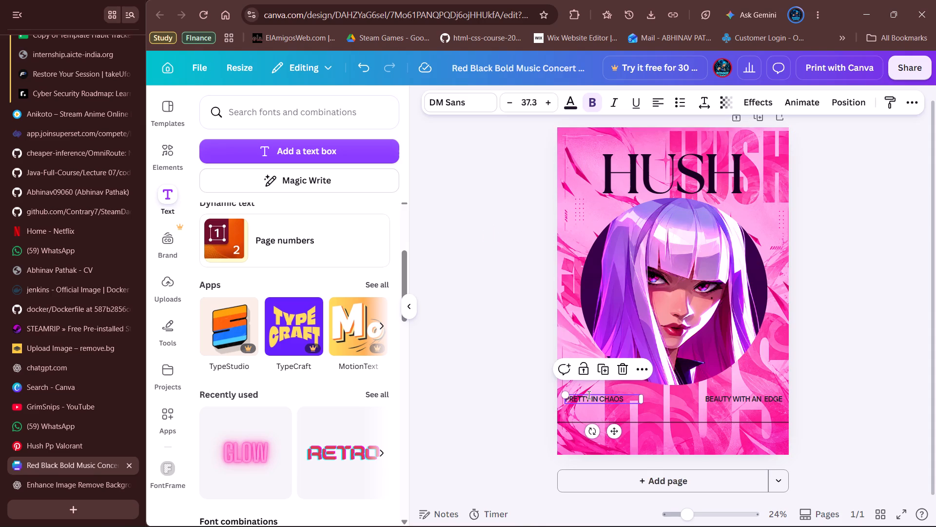
click(571, 101)
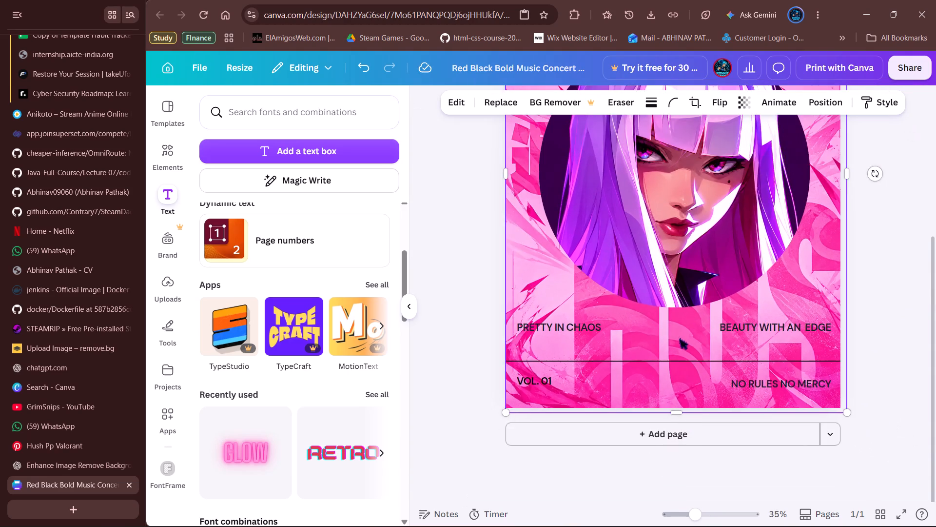
Review the whole poster, examining the bottom text lines and the HUSH title area.
click(868, 297)
scroll(868, 297, up, 2)
scroll(868, 297, down, 1)
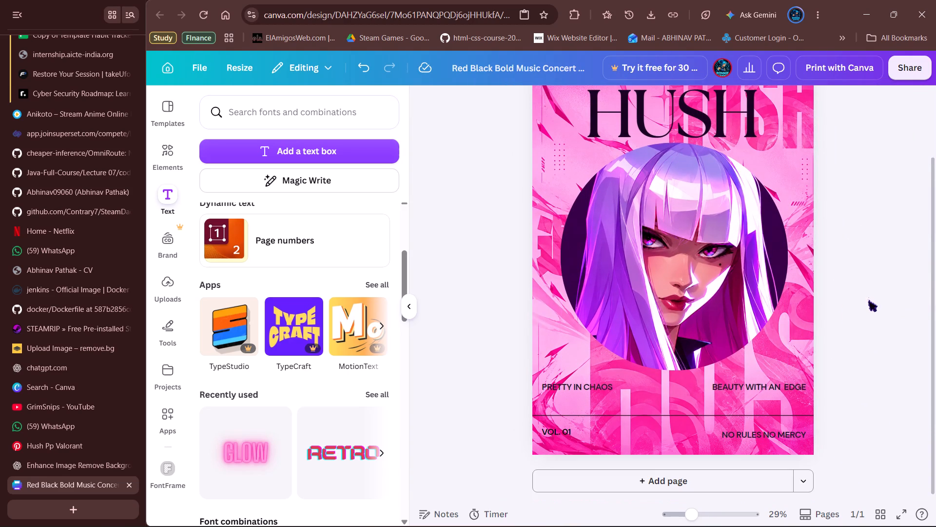
scroll(868, 297, up, 1)
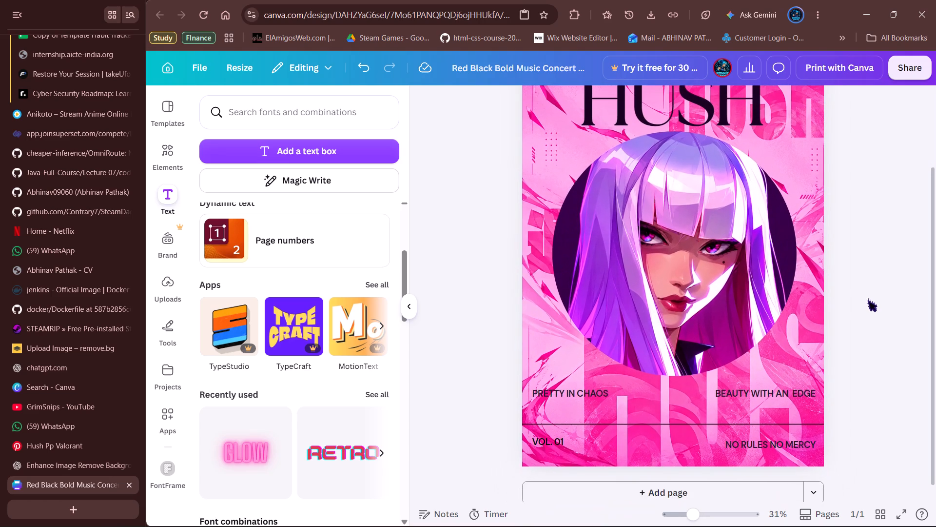
scroll(868, 297, up, 1)
click(529, 376)
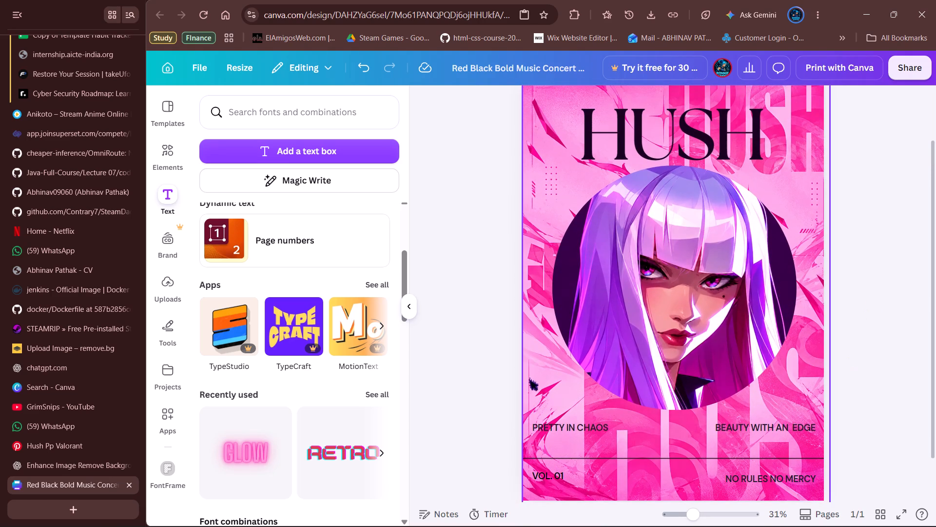
click(547, 473)
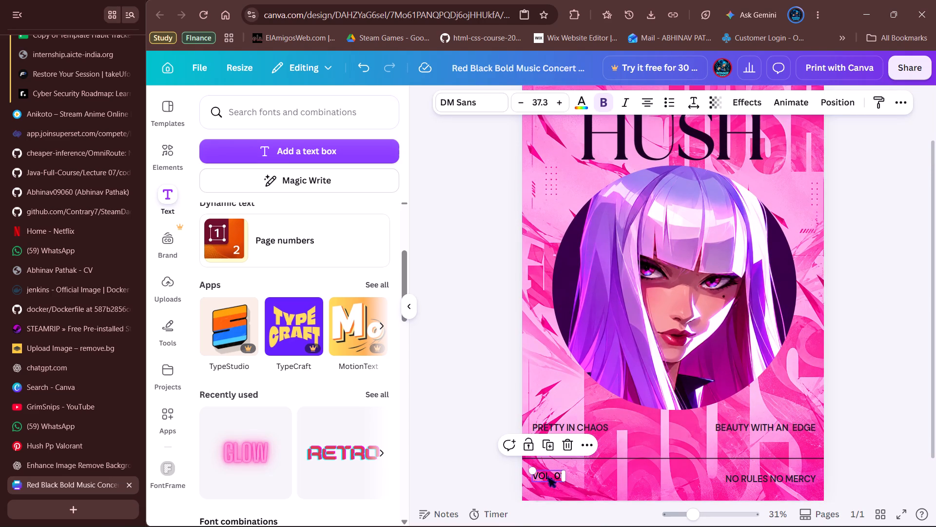
click(547, 473)
click(889, 377)
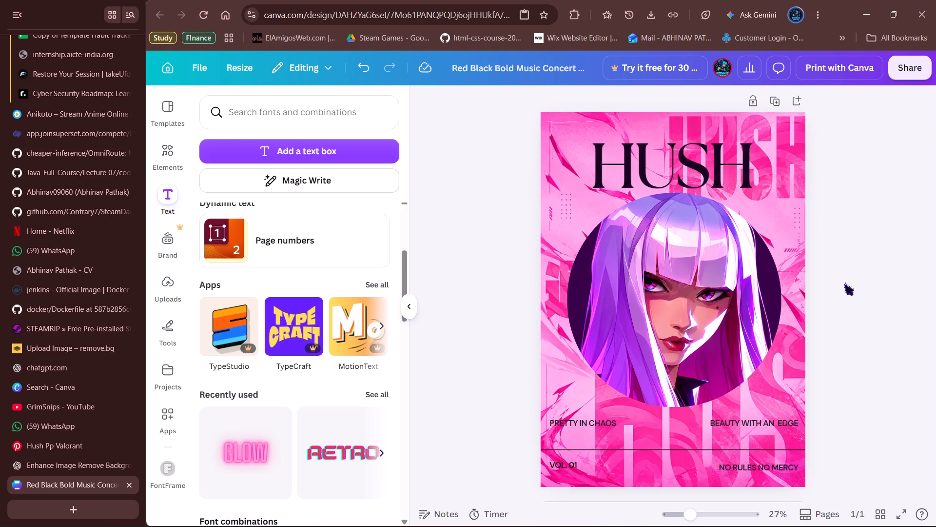
scroll(844, 281, down, 1)
scroll(887, 238, up, 3)
click(691, 197)
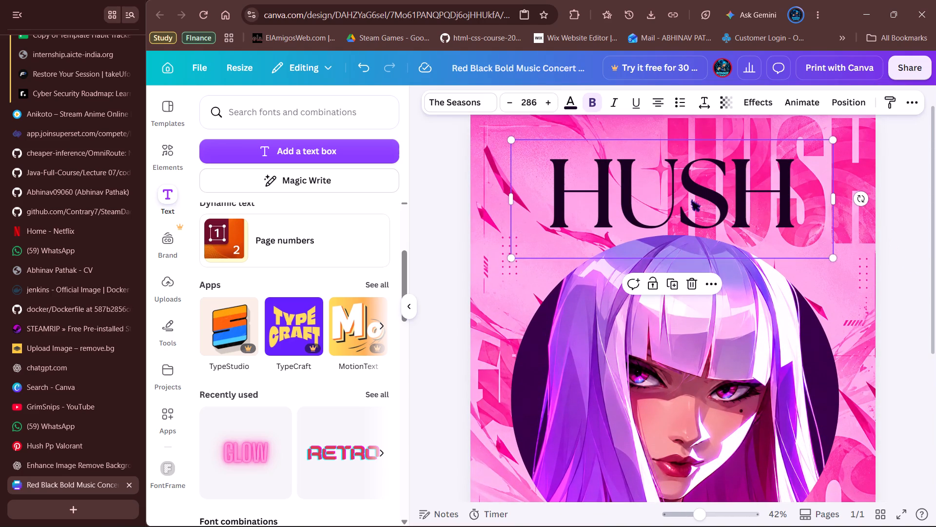
click(889, 183)
scroll(898, 170, up, 1)
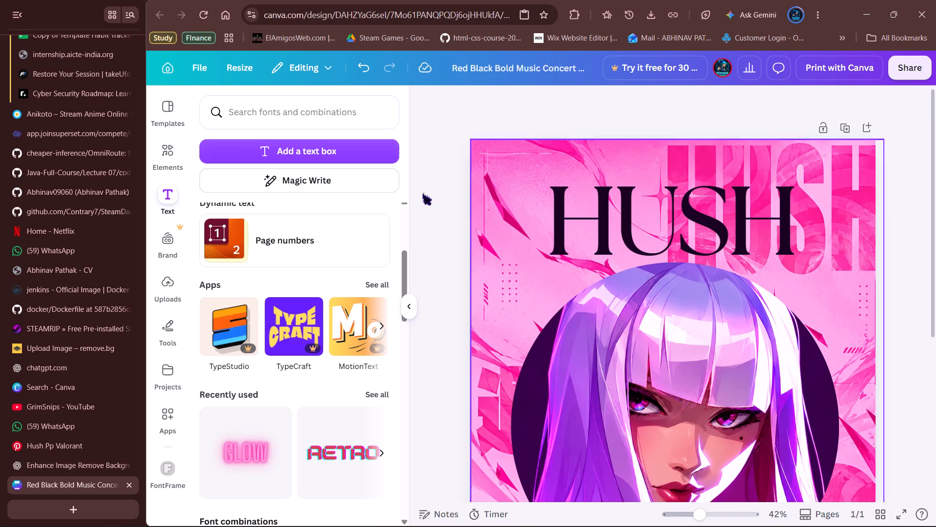
Add a new text box with font size 37.3 reading VALORANT.
click(280, 150)
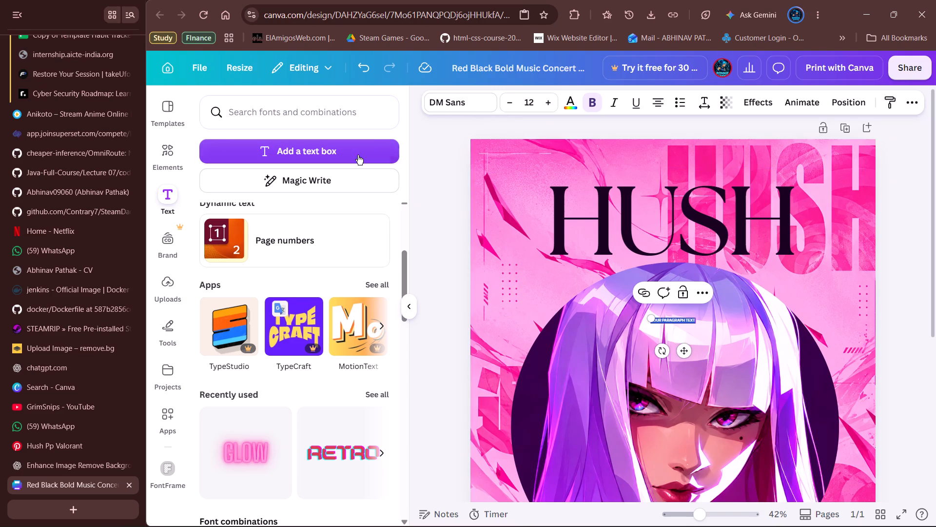
click(534, 103)
text(37.3)
key(Return)
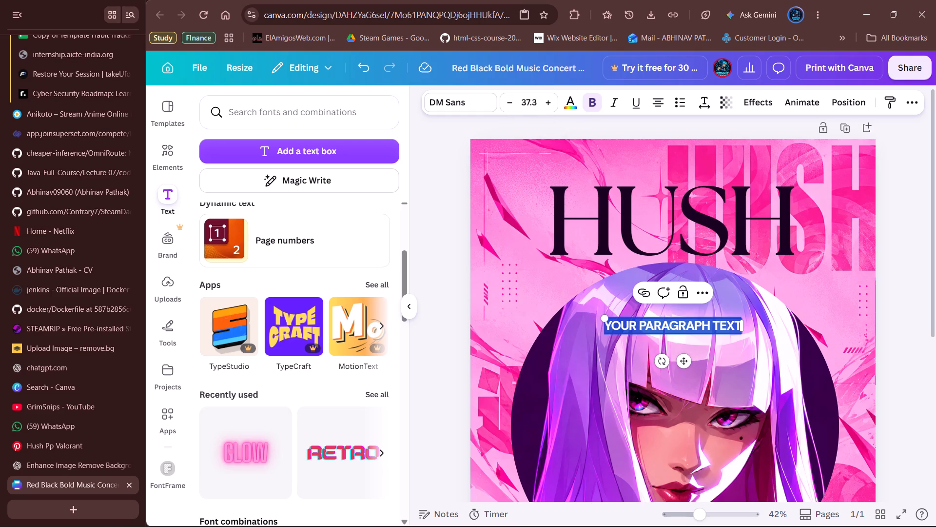
key(BackSpace)
text(VALORANT)
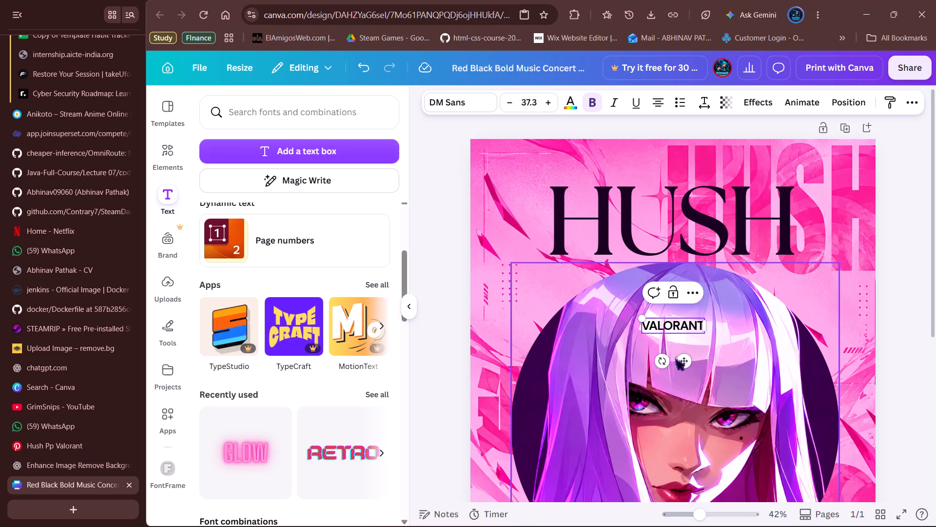
Move the VALORANT text to the poster's top-right corner, above the end of the HUSH title.
drag(681, 359, 842, 186)
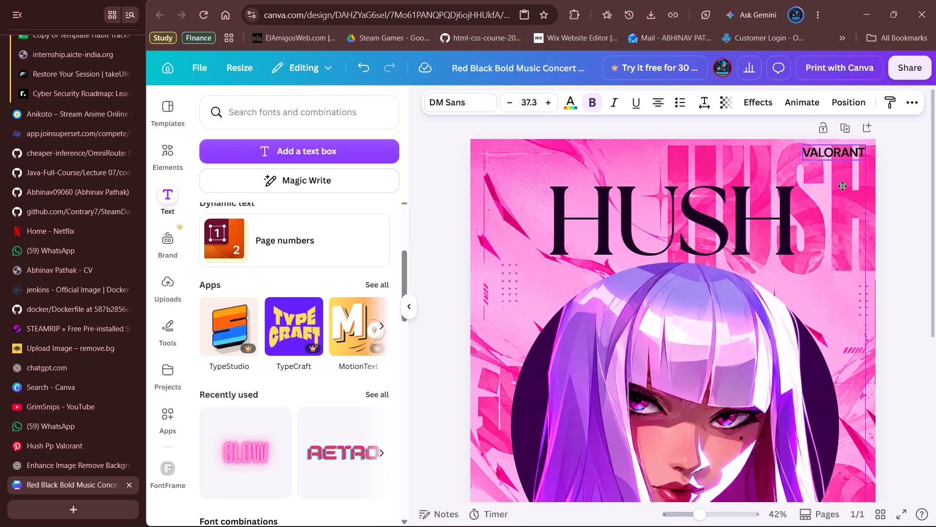
drag(842, 186, 847, 186)
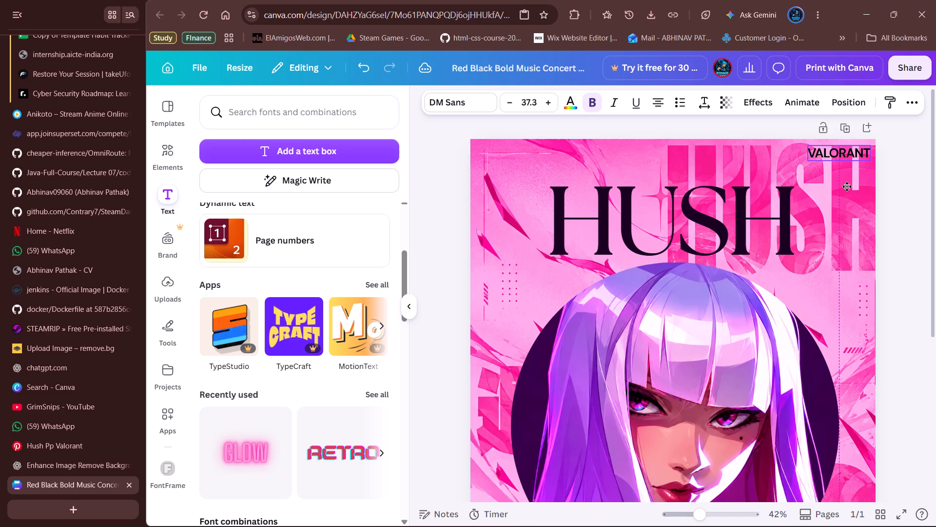
drag(847, 186, 843, 189)
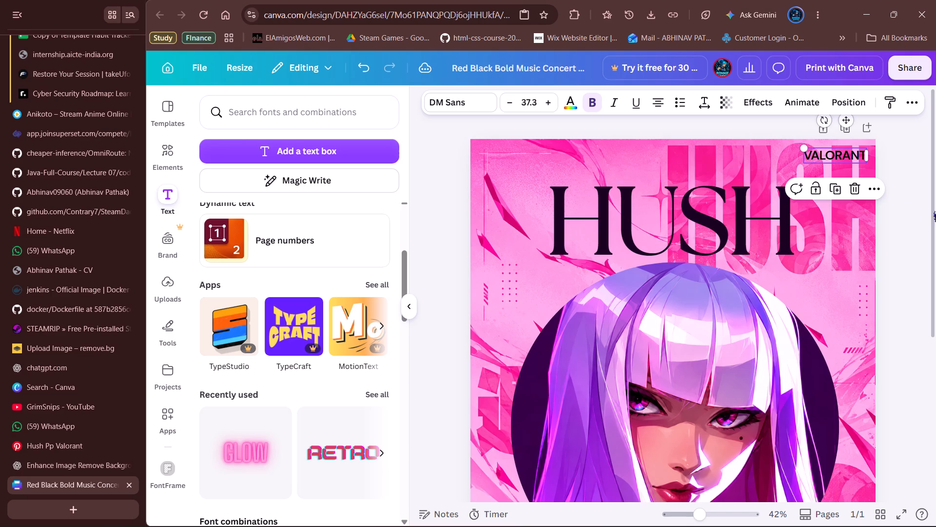
Move the circular portrait slightly down the poster, closer to the PRETTY IN CHAOS and BEAUTY WITH AN EDGE lines.
click(905, 207)
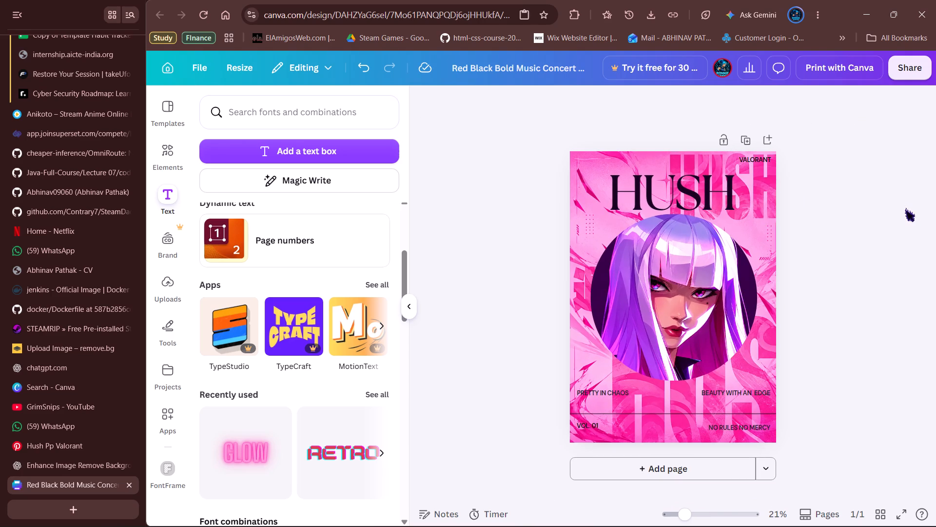
scroll(838, 330, down, 1)
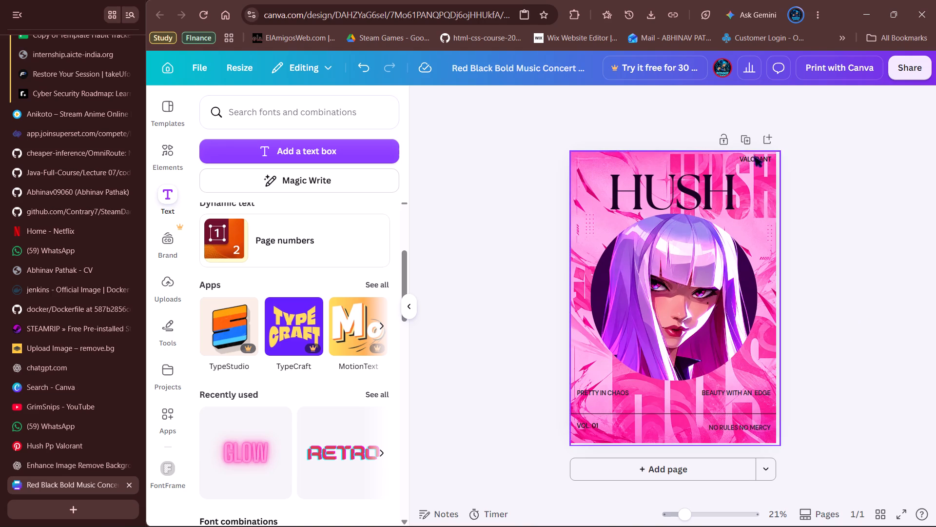
click(845, 303)
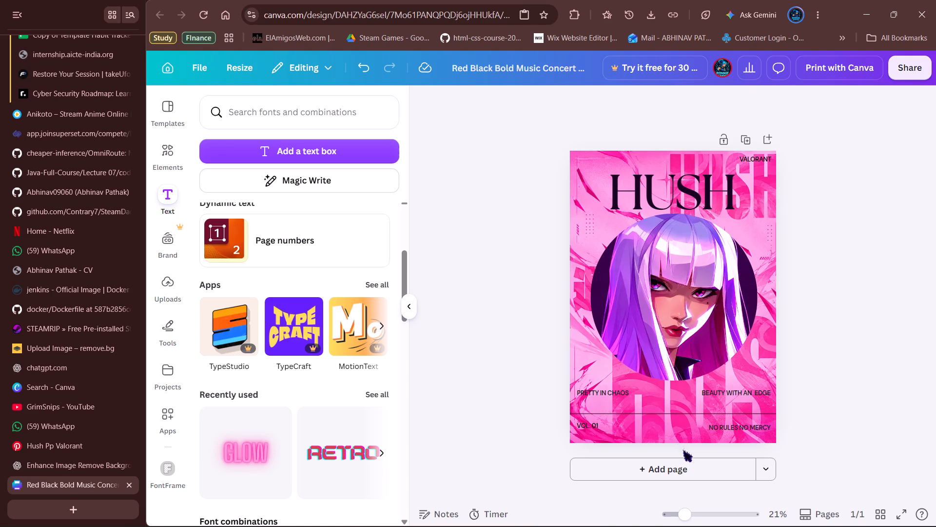
click(663, 408)
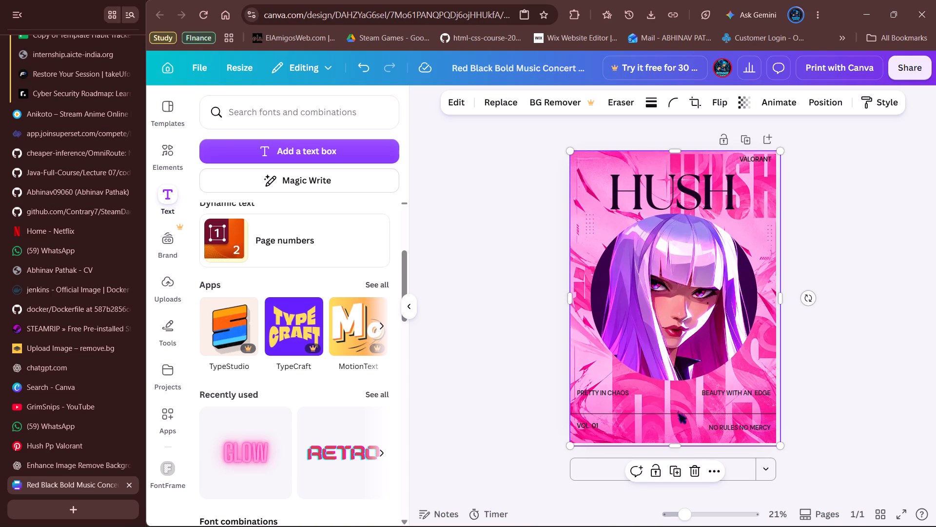
click(857, 396)
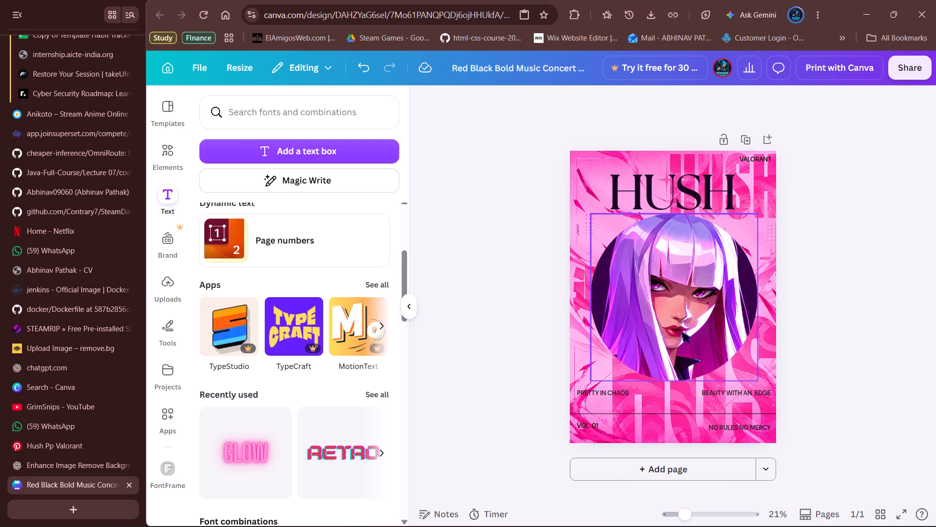
drag(681, 328, 680, 334)
click(846, 198)
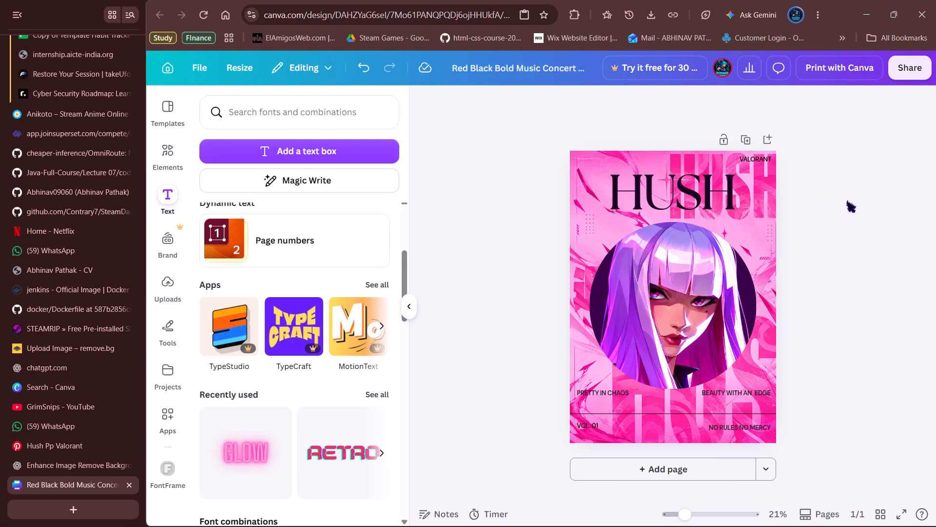
Move the HUSH title slightly down toward the portrait, keeping it centred horizontally on the poster.
click(706, 189)
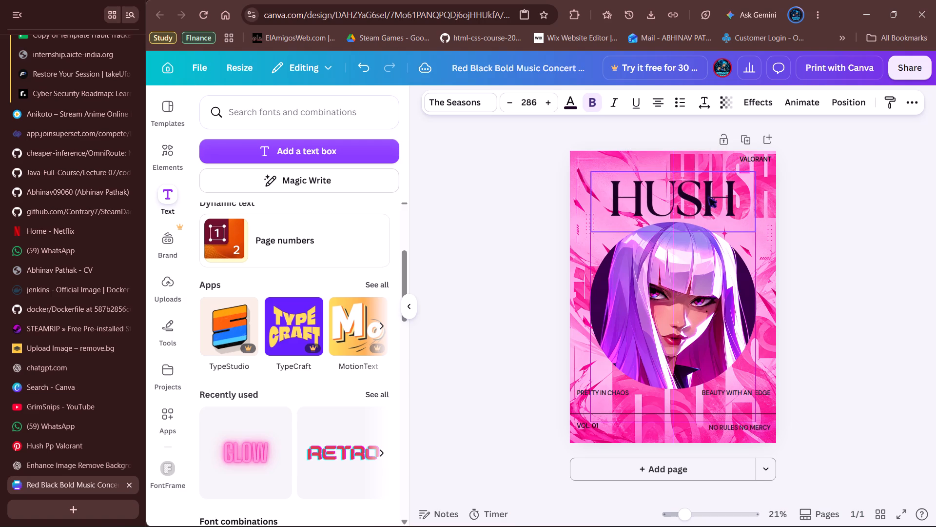
click(829, 237)
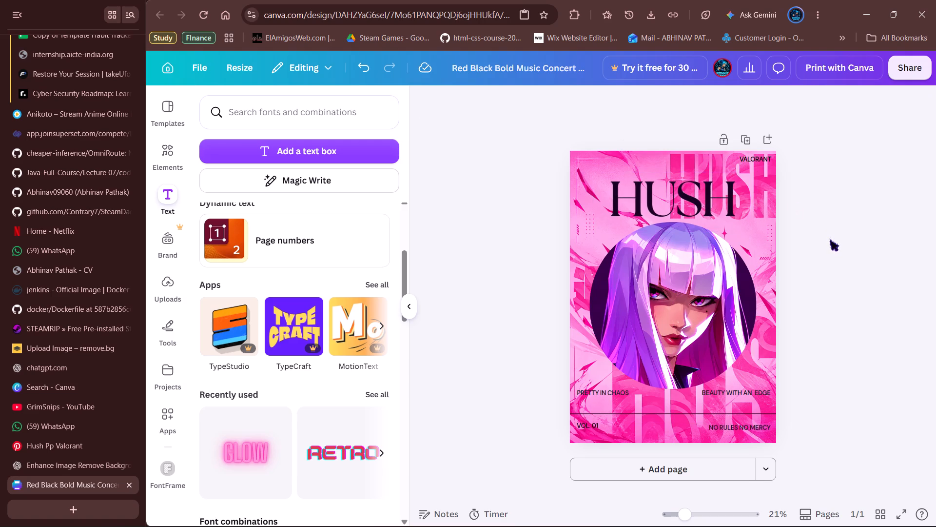
click(829, 237)
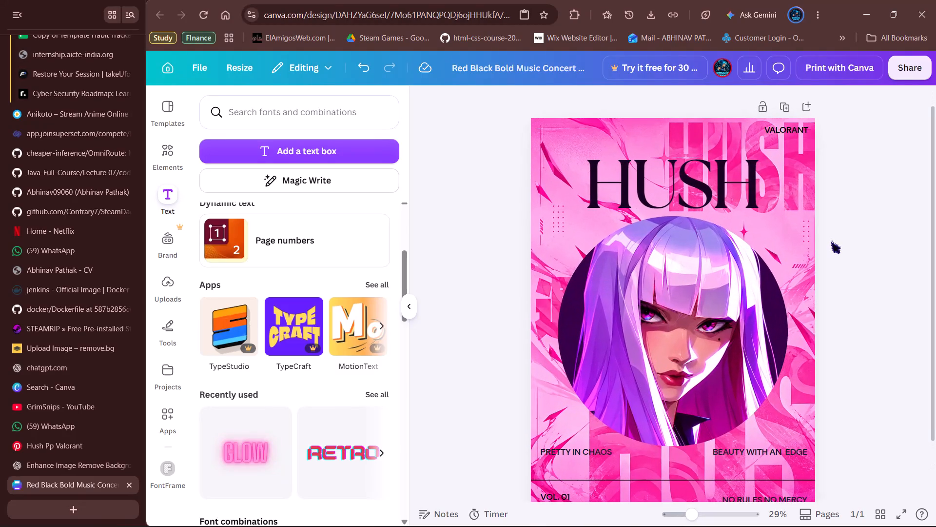
scroll(842, 255, down, 1)
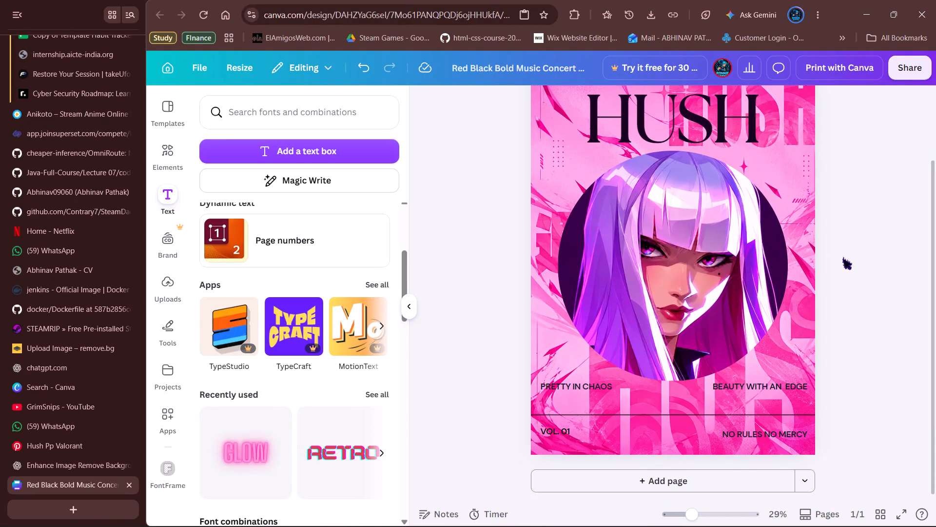
scroll(842, 255, down, 1)
scroll(296, 393, down, 2)
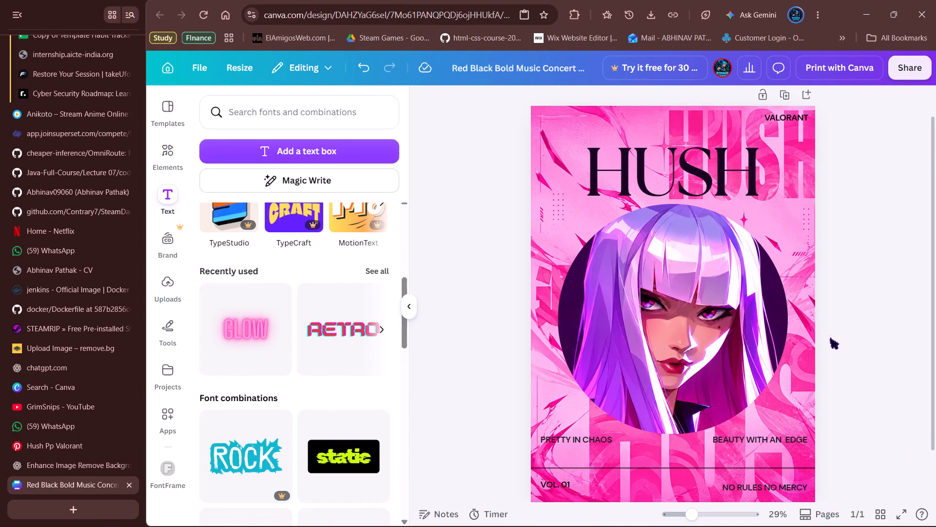
click(69, 471)
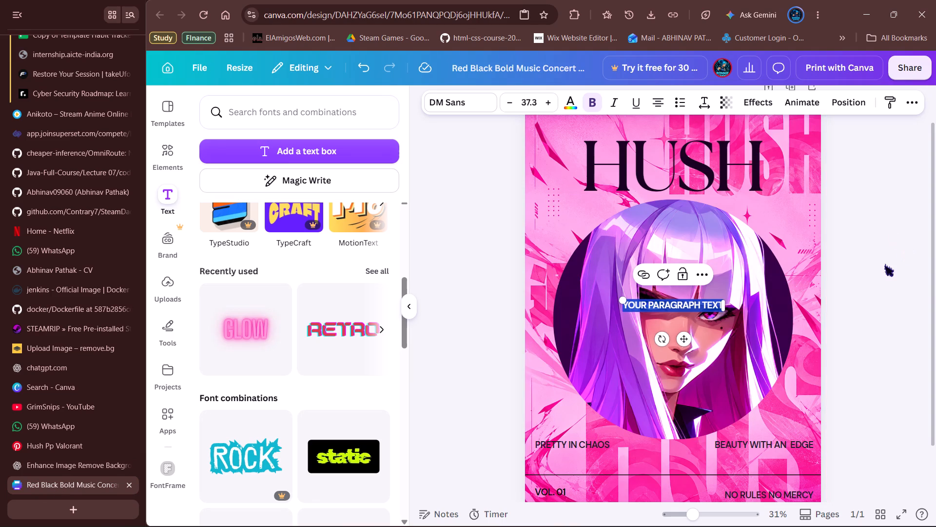
key(BackSpace)
text(18)
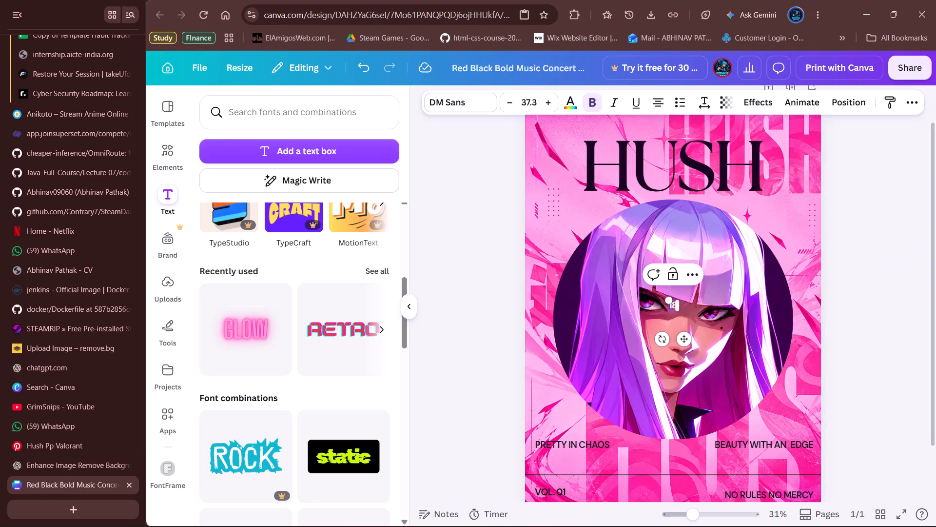
key(space)
text(OCTOBER 2026)
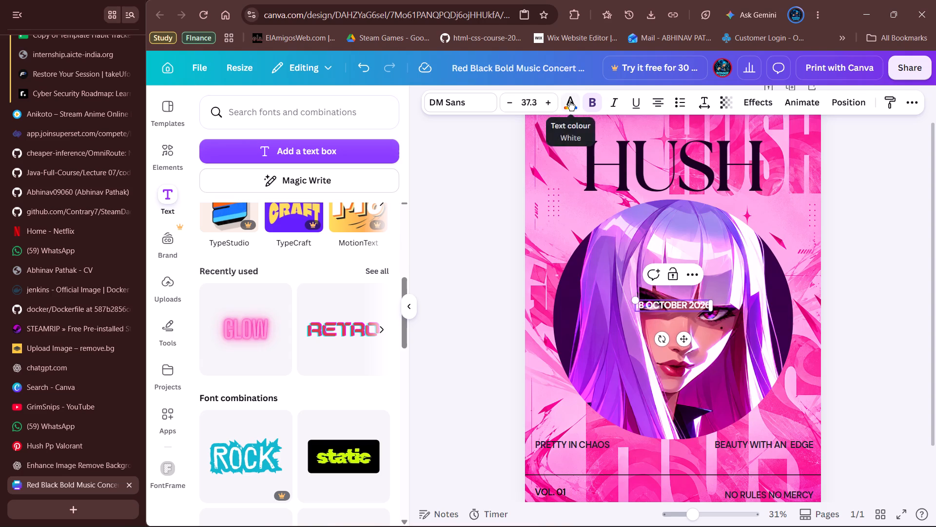
Set the date's text colour to the design's near-black shade and apply the change to all matching colours on the page.
click(569, 101)
click(290, 193)
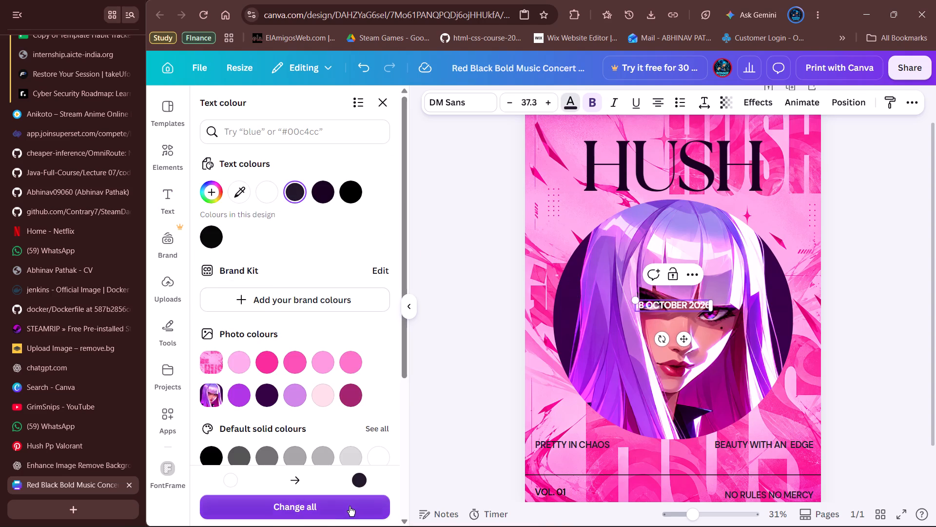
click(349, 507)
Move the 18 OCTOBER 2026 text to the poster's top-left corner, level with the VALORANT label.
drag(684, 338, 583, 163)
scroll(476, 215, up, 1)
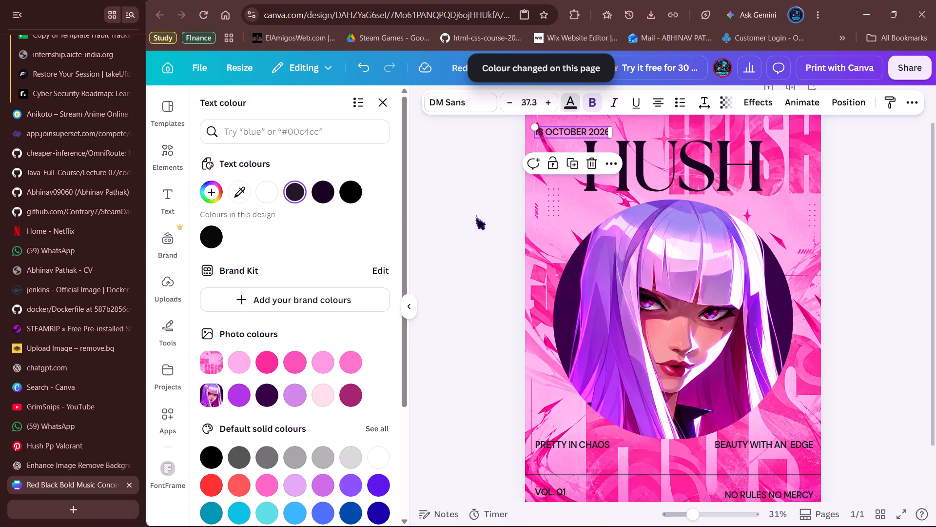
scroll(476, 215, up, 1)
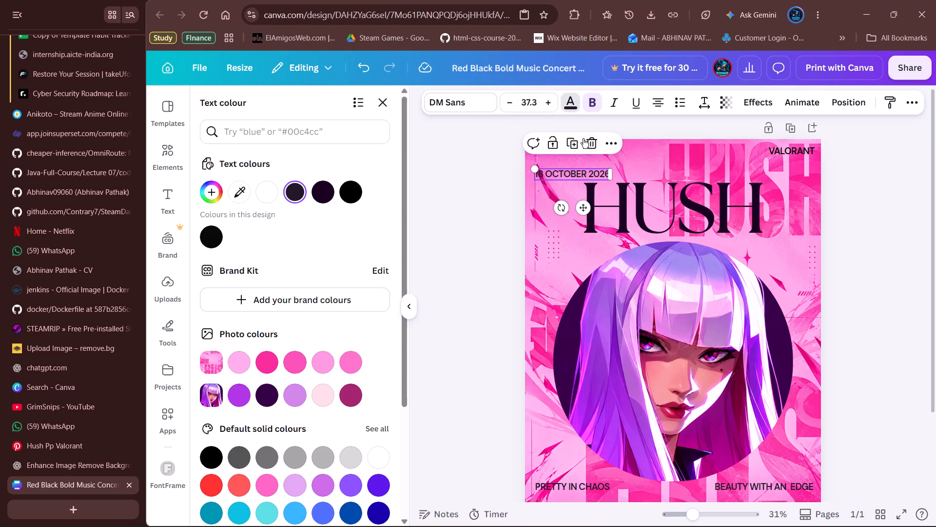
click(481, 189)
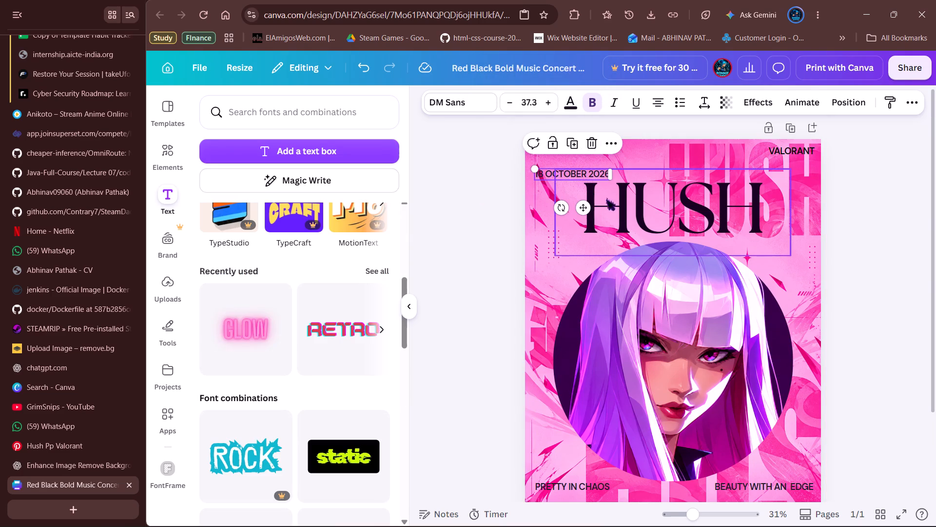
drag(581, 208, 580, 187)
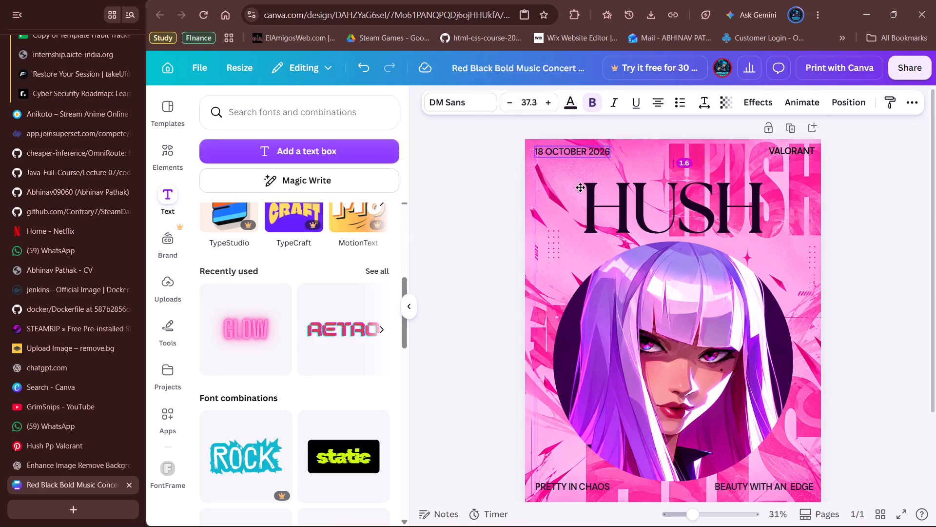
drag(580, 187, 581, 191)
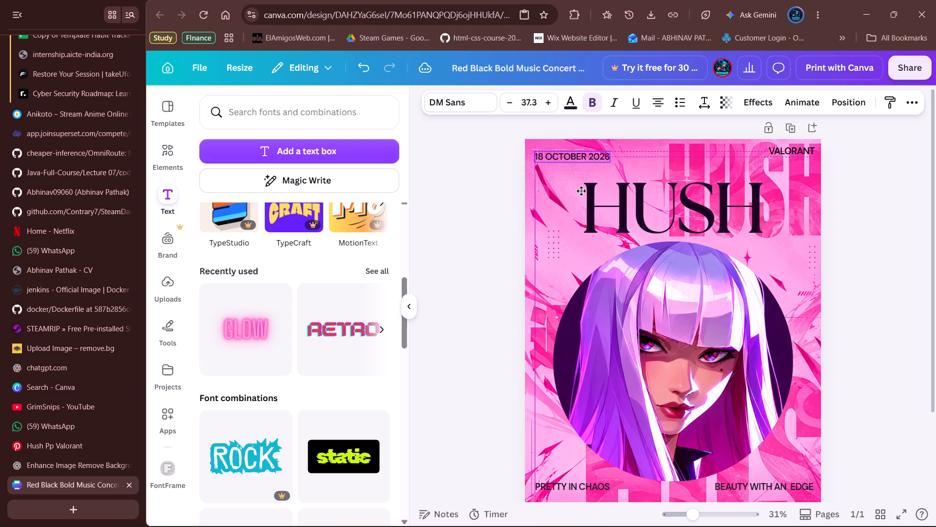
drag(581, 191, 585, 185)
click(884, 186)
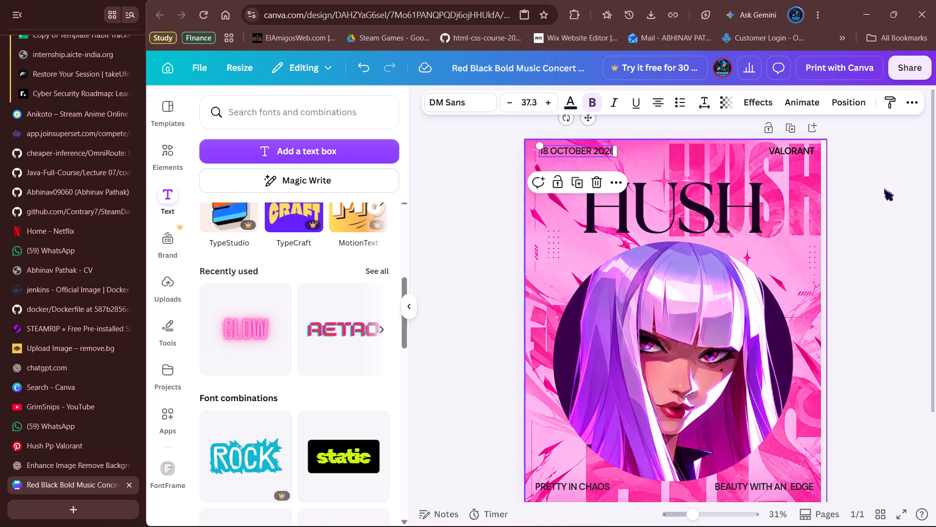
click(592, 148)
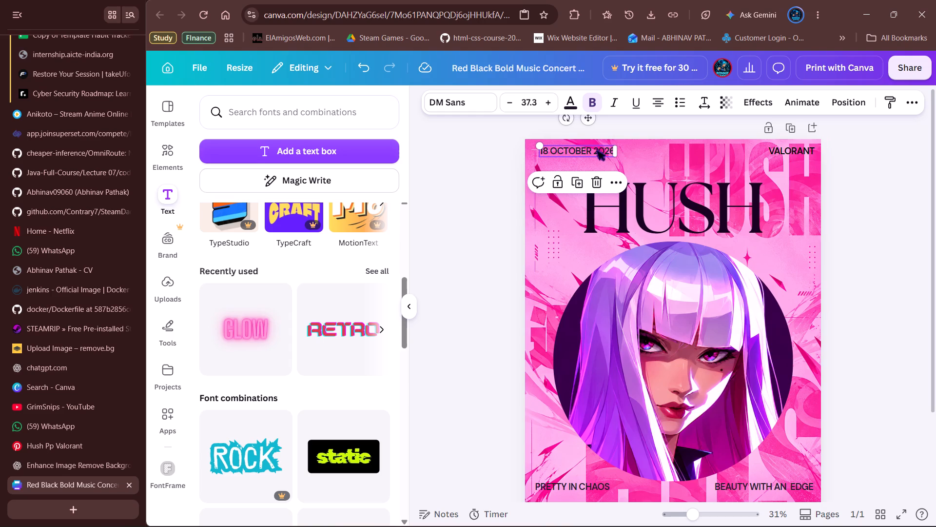
Shift the 18 OCTOBER 2026 text left to align with the left edge of the PRETTY IN CHAOS line.
drag(596, 146, 588, 145)
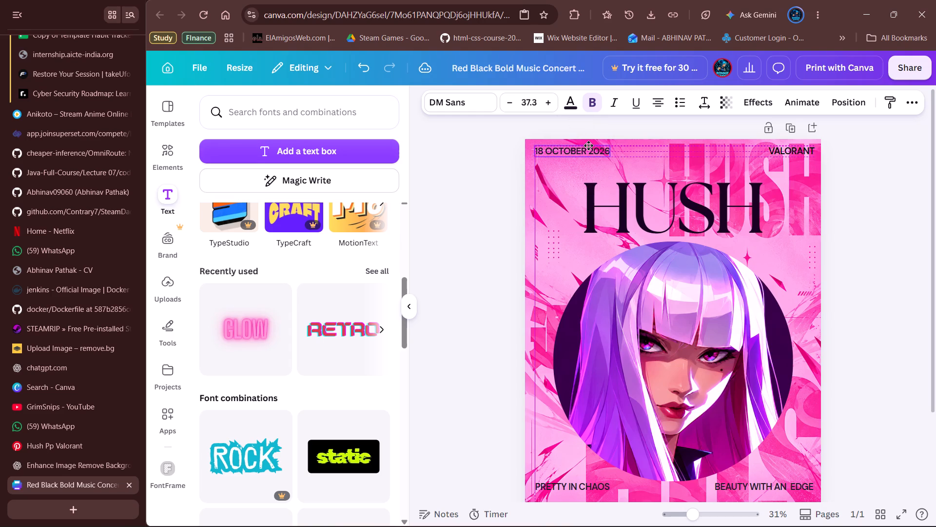
drag(588, 145, 589, 145)
click(672, 124)
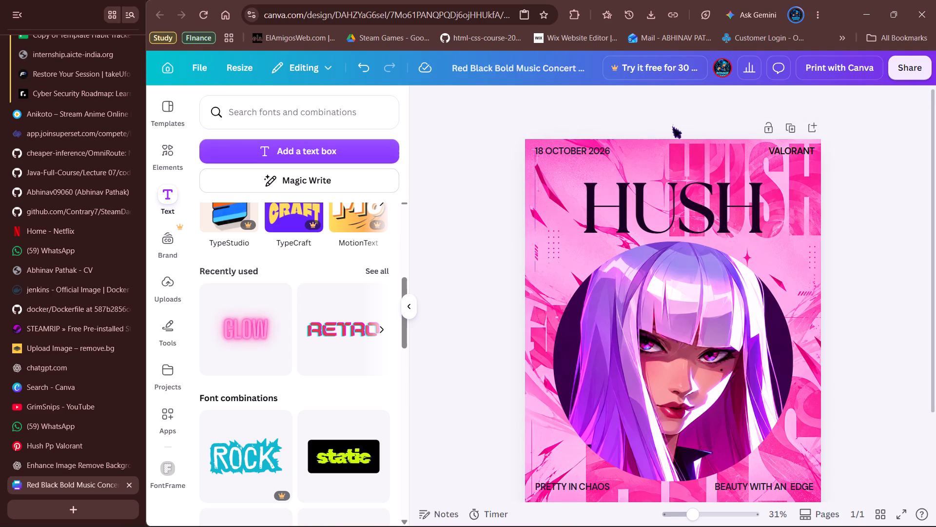
Review the poster's full layout, from the date and VALORANT labels down to the bottom text lines.
click(570, 148)
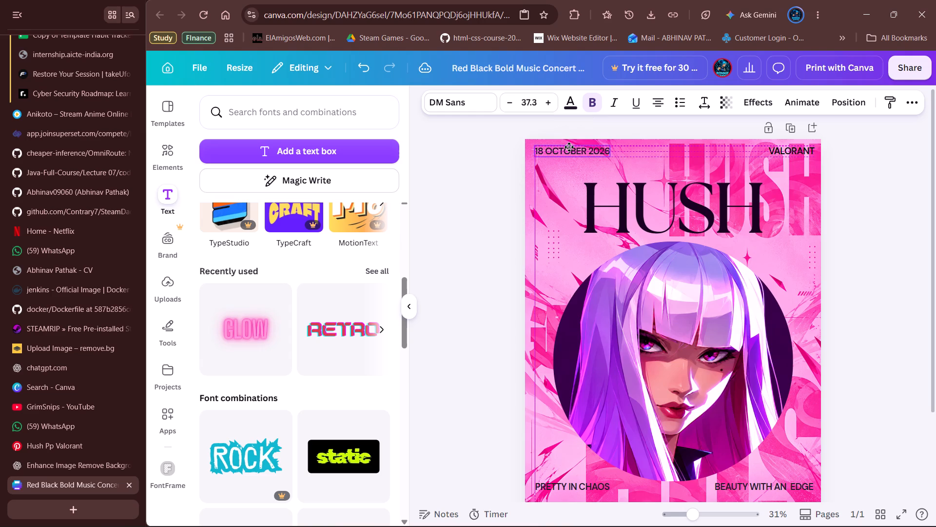
click(882, 202)
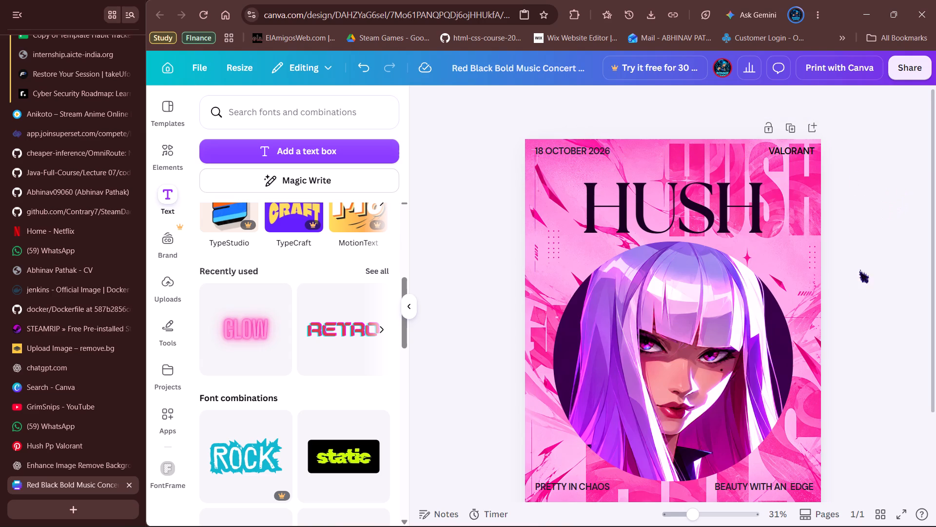
scroll(853, 284, down, 2)
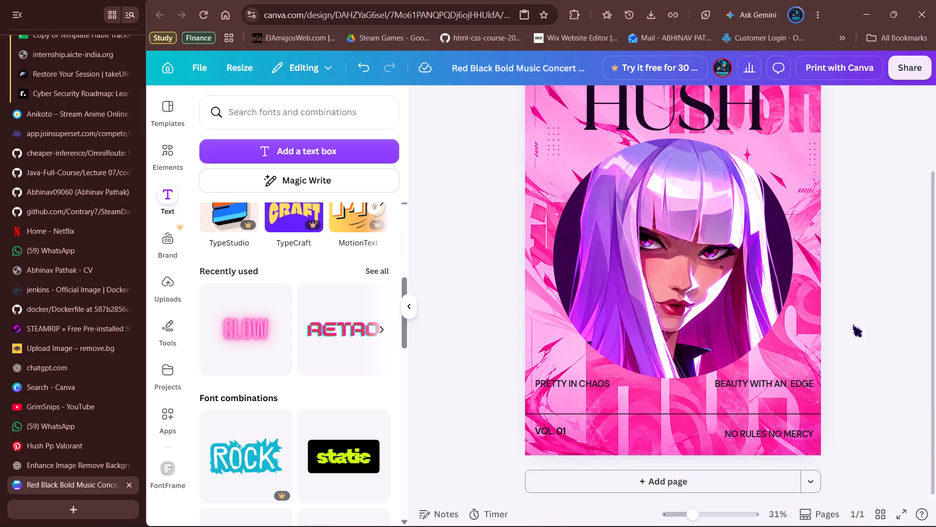
scroll(853, 323, up, 1)
scroll(853, 323, down, 2)
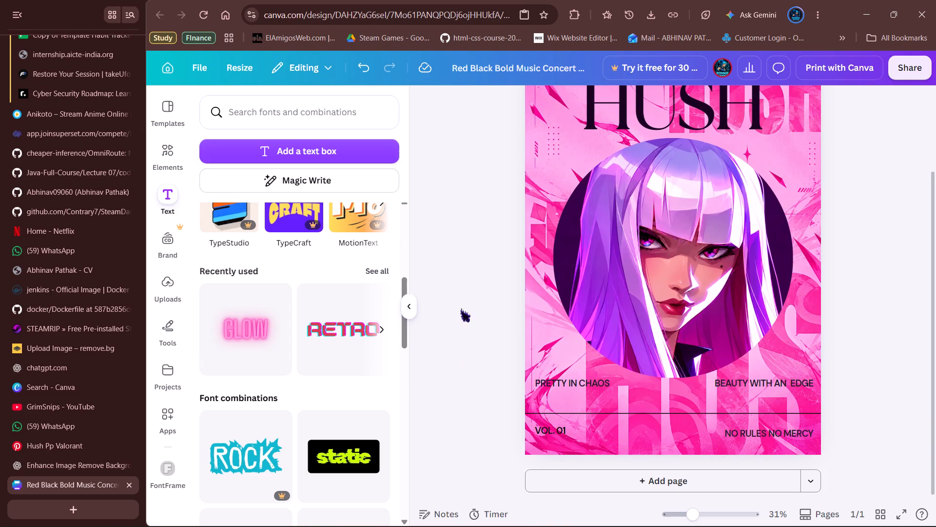
scroll(488, 375, down, 1)
scroll(488, 375, up, 1)
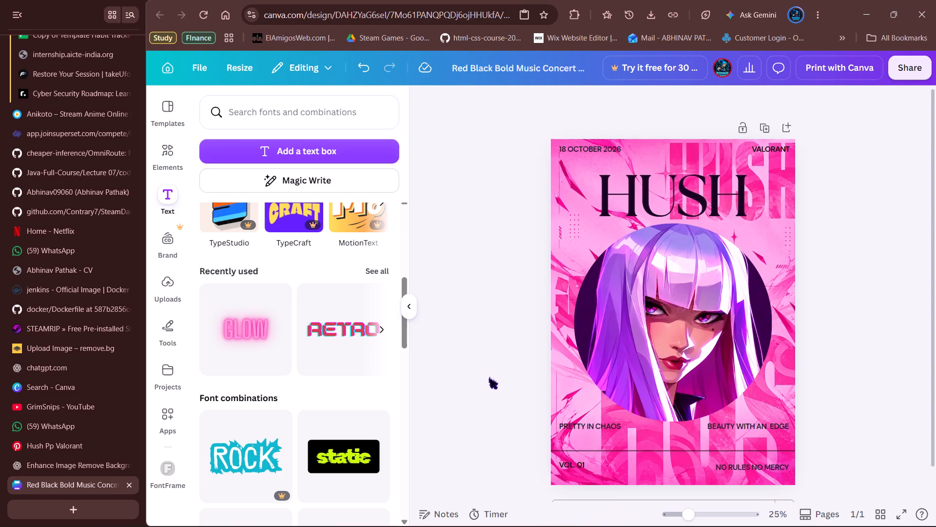
Close the Enhance Image Remove Background browser tab.
click(128, 467)
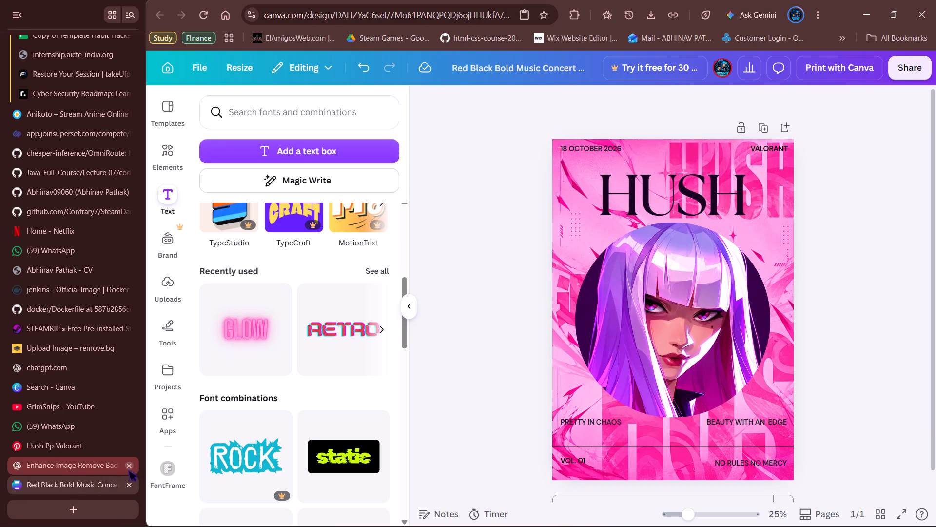
Download the poster as a PNG and save it in the Downloads folder under the name HUSH.
click(920, 72)
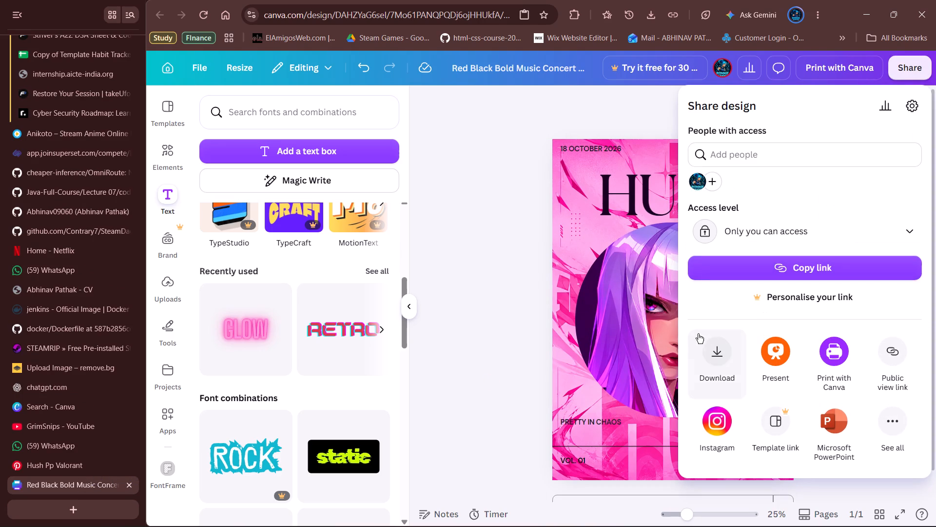
click(512, 259)
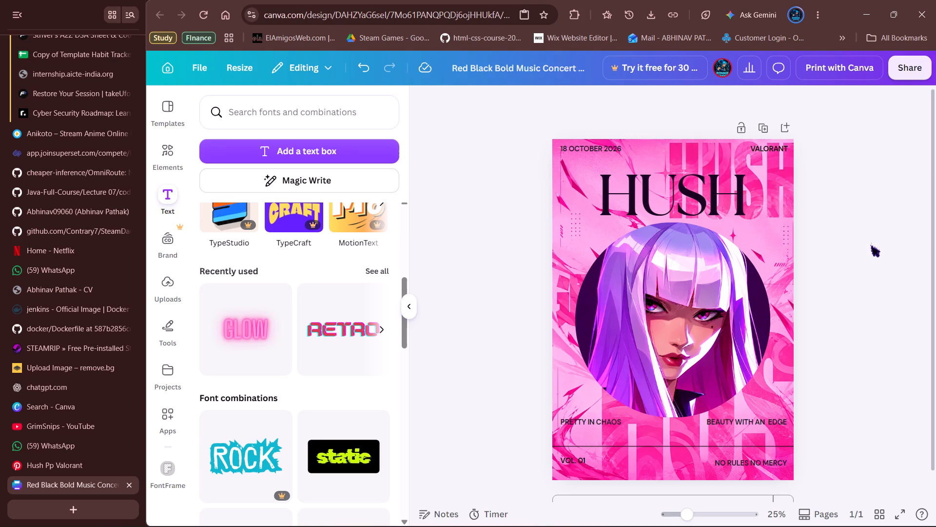
click(906, 72)
click(721, 354)
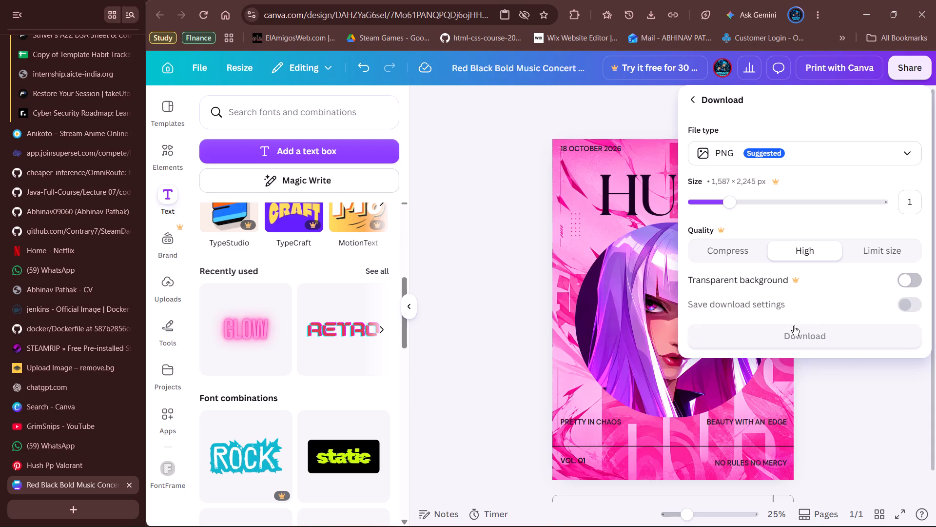
click(826, 335)
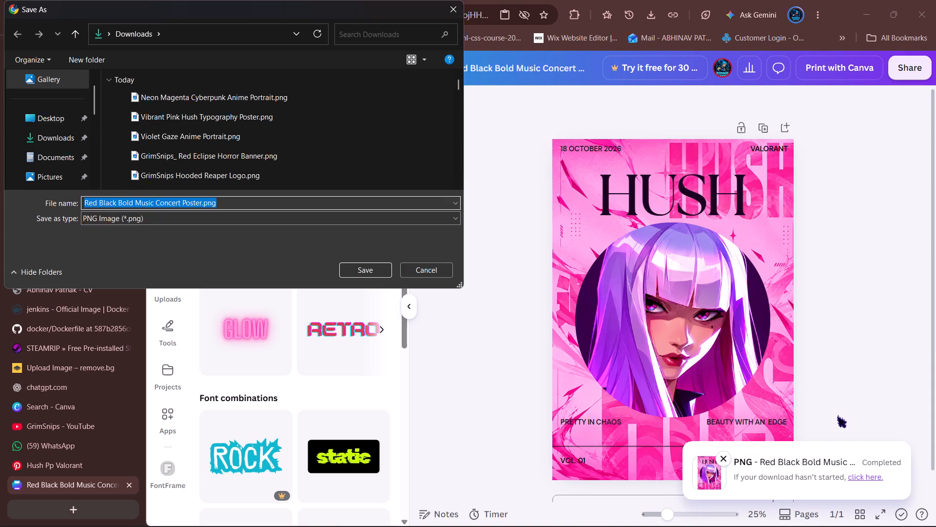
key(BackSpace)
text(HUSH)
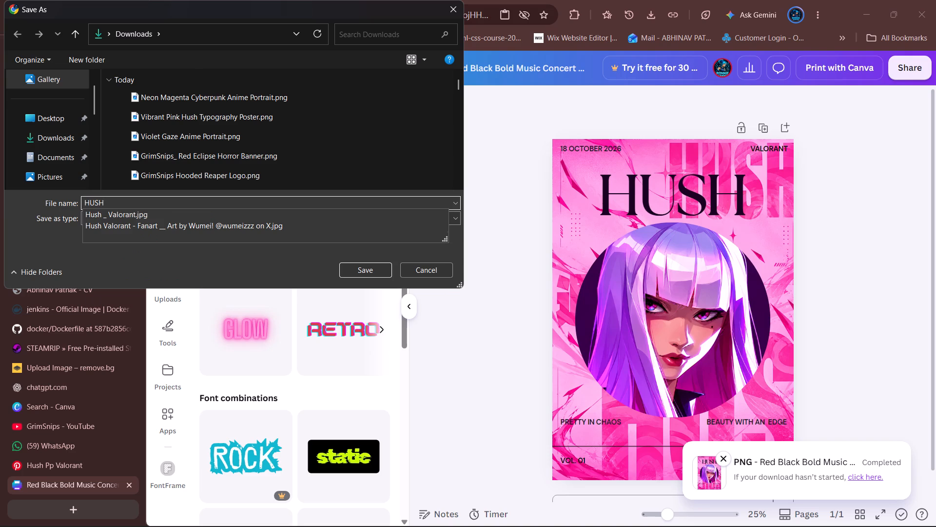
click(192, 204)
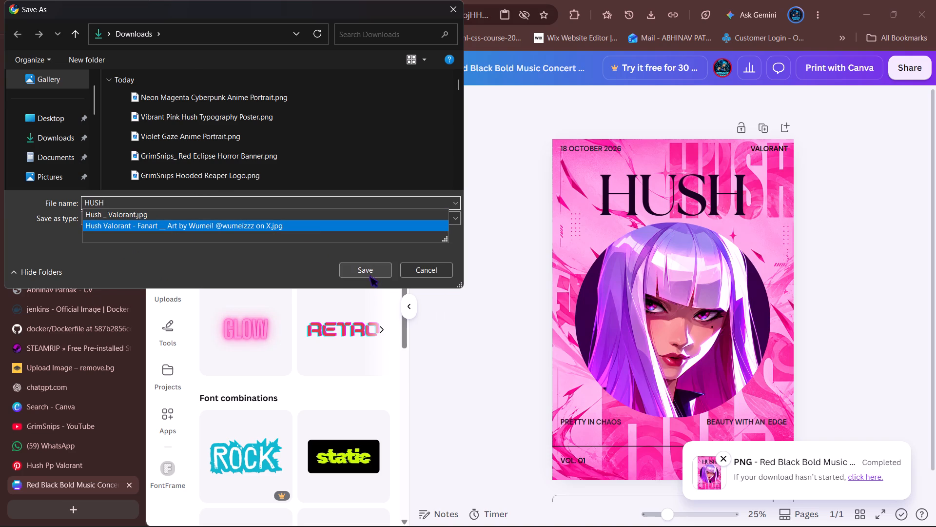
click(369, 273)
Inspect the exported HUSH.png enlarged to full window size in Photos, closing the browser window.
click(530, 46)
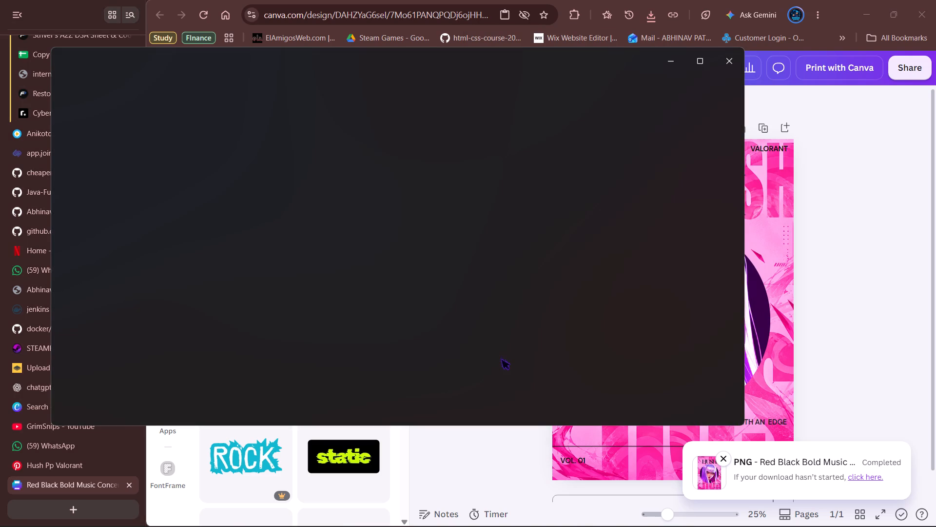
click(935, 0)
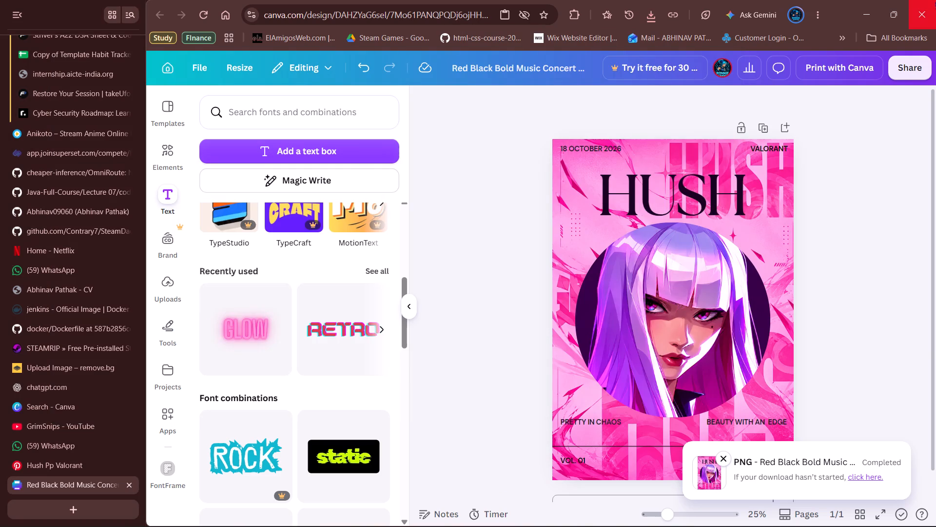
click(935, 0)
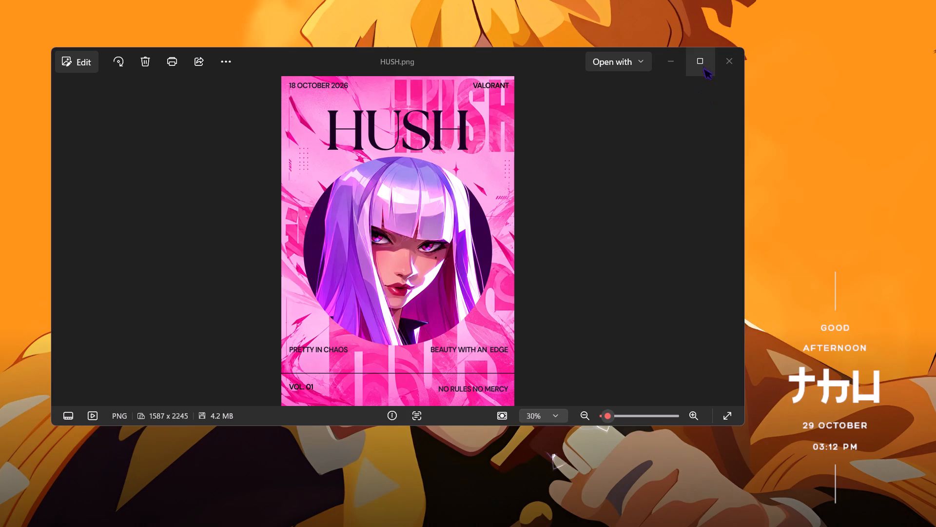
click(703, 65)
click(546, 254)
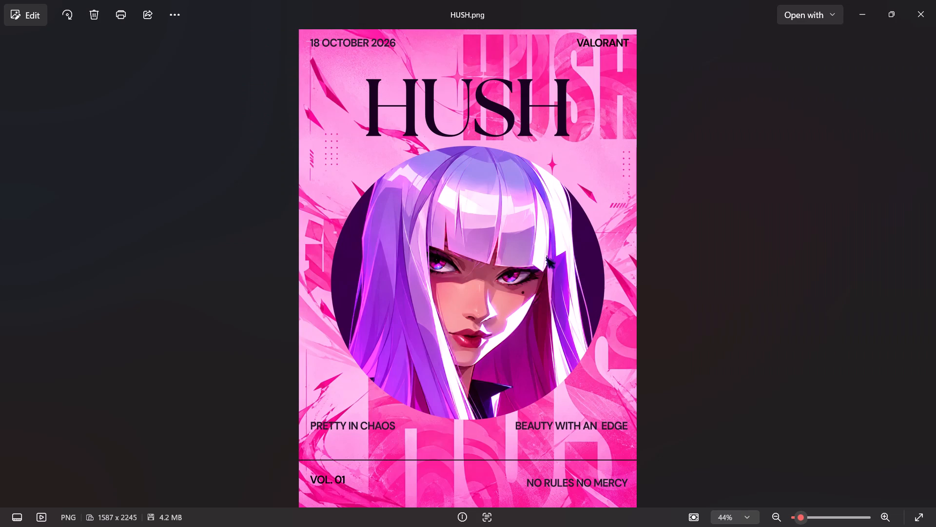
click(858, 3)
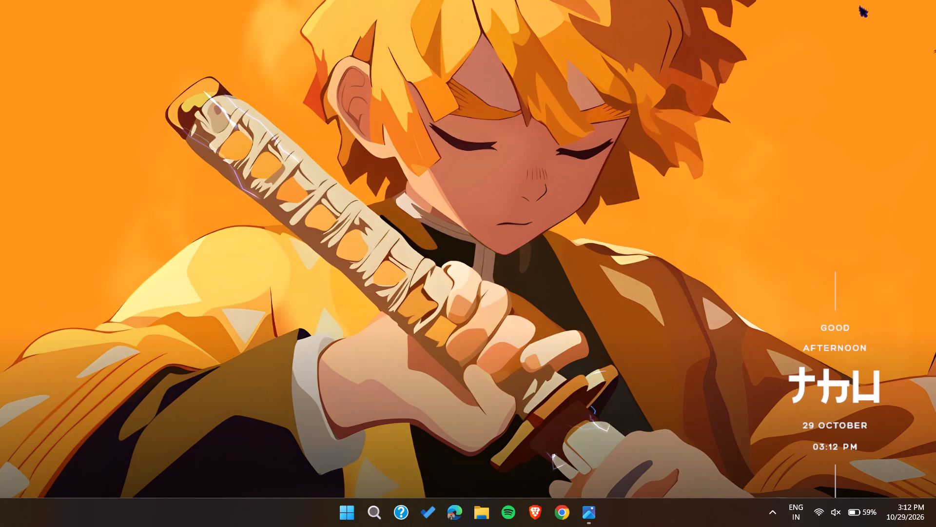
Launch Upscayl and load HUSH.png from the Downloads folder as the image to upscale.
text(UP)
key(Return)
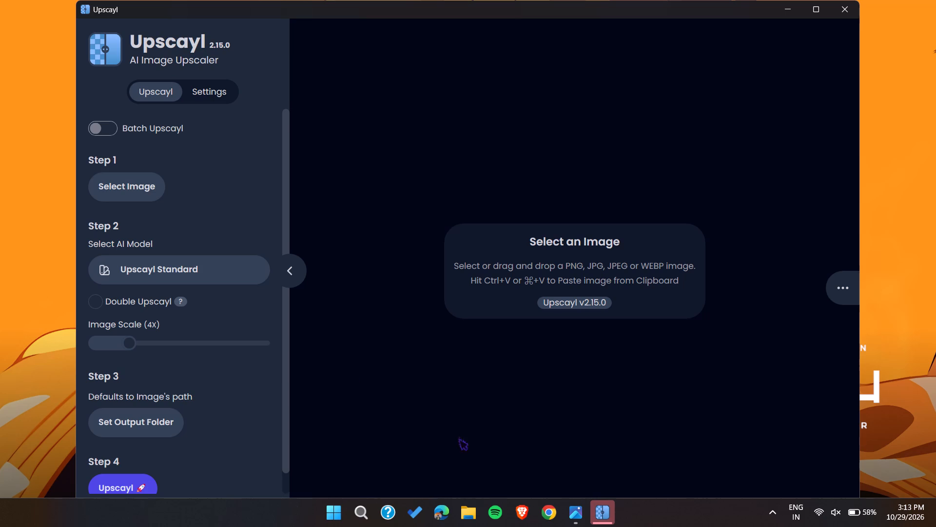
click(136, 196)
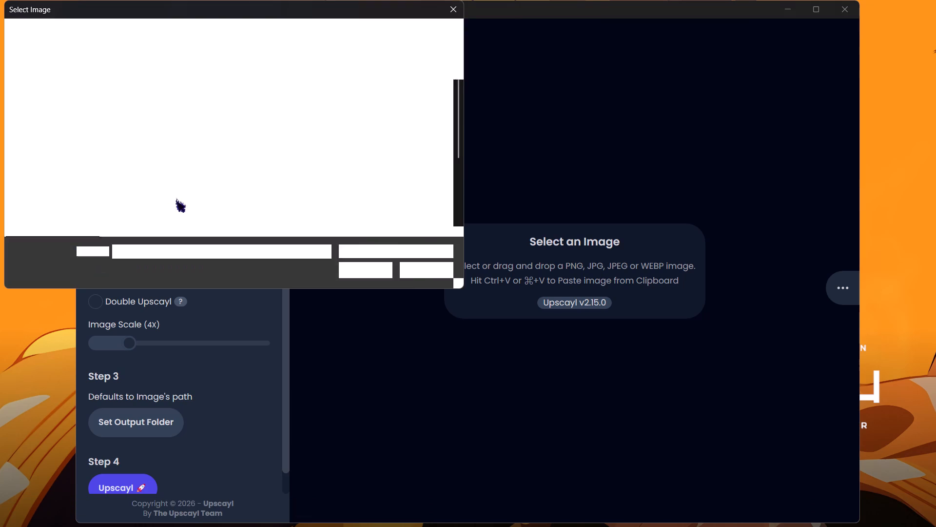
scroll(54, 161, up, 4)
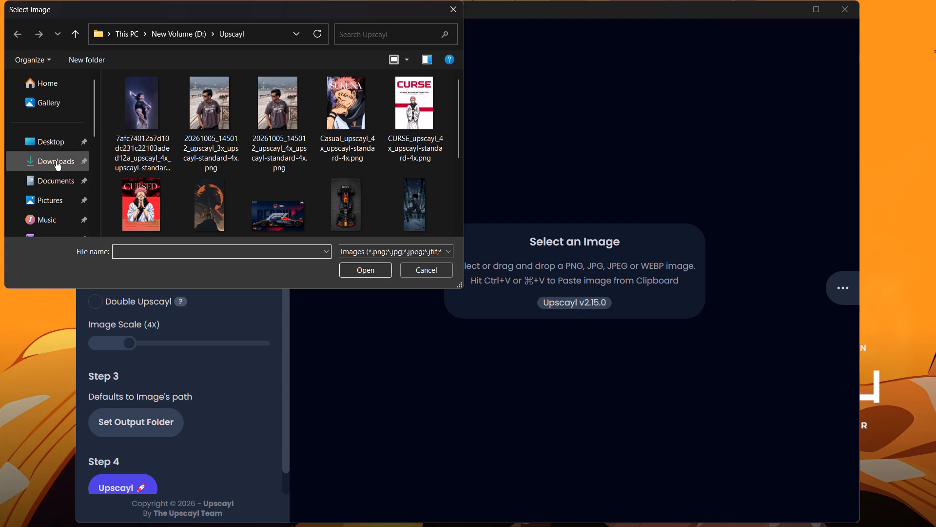
click(56, 161)
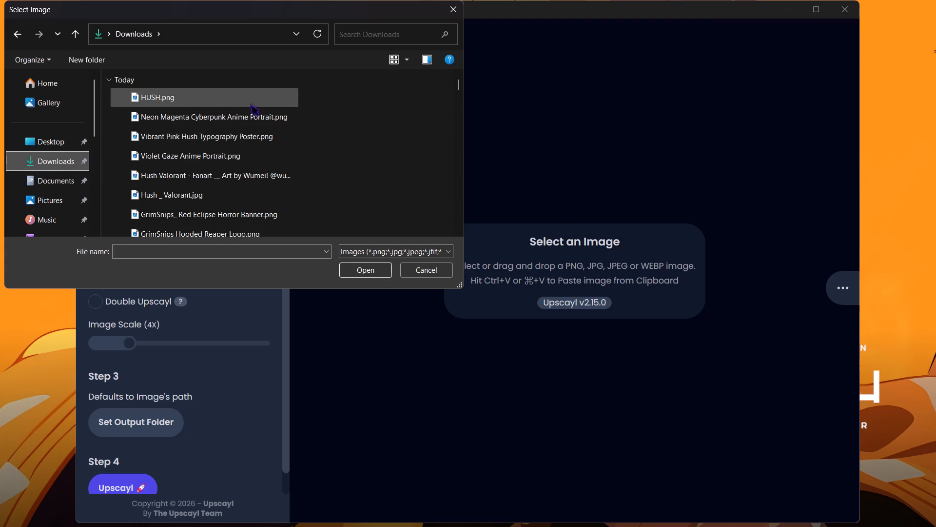
click(251, 99)
click(358, 271)
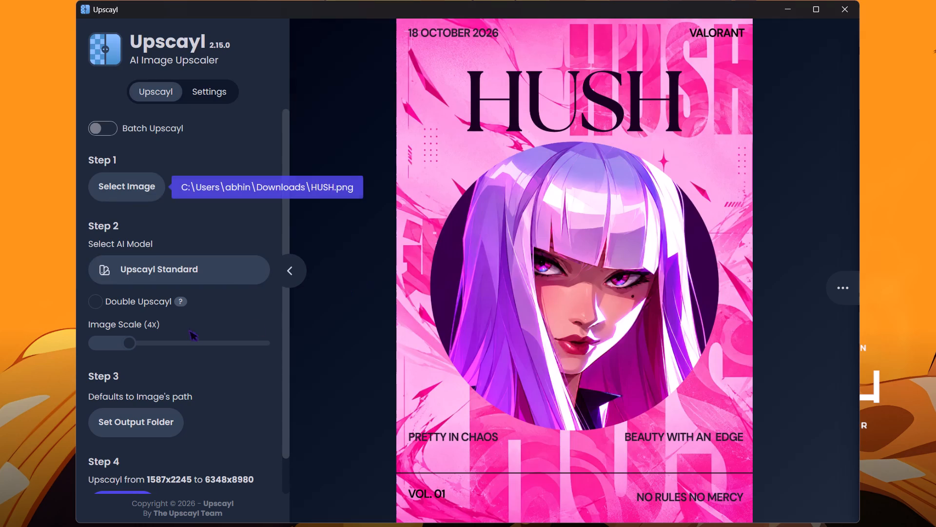
Set the output folder to the Upscayl folder on New Volume (D:).
click(151, 423)
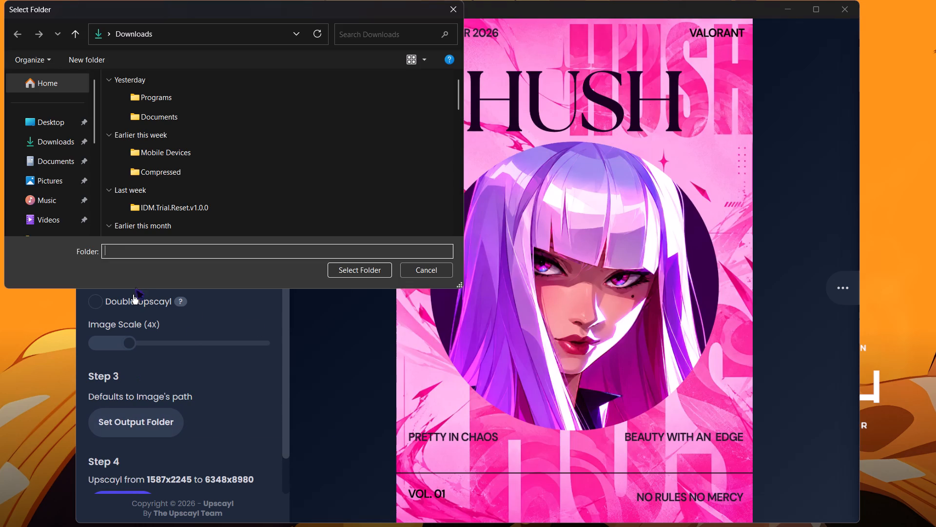
scroll(53, 191, down, 6)
click(64, 181)
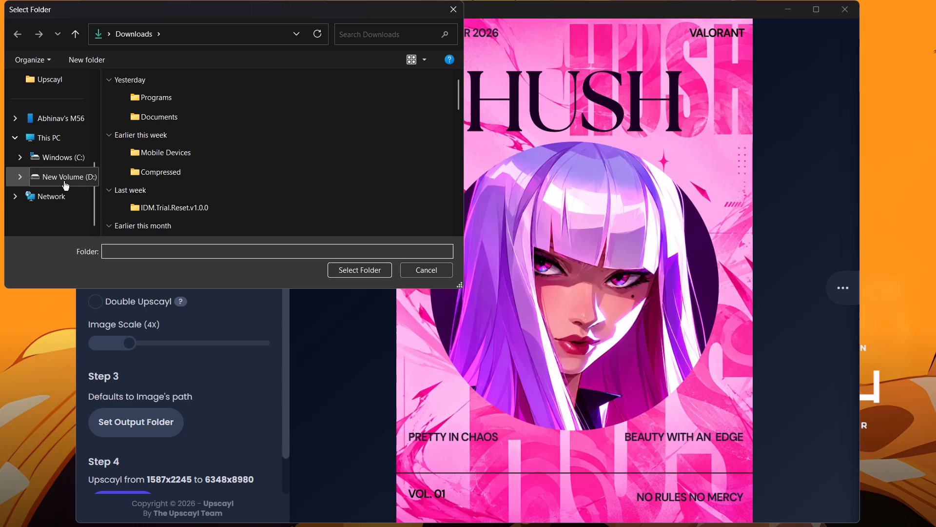
scroll(174, 194, down, 3)
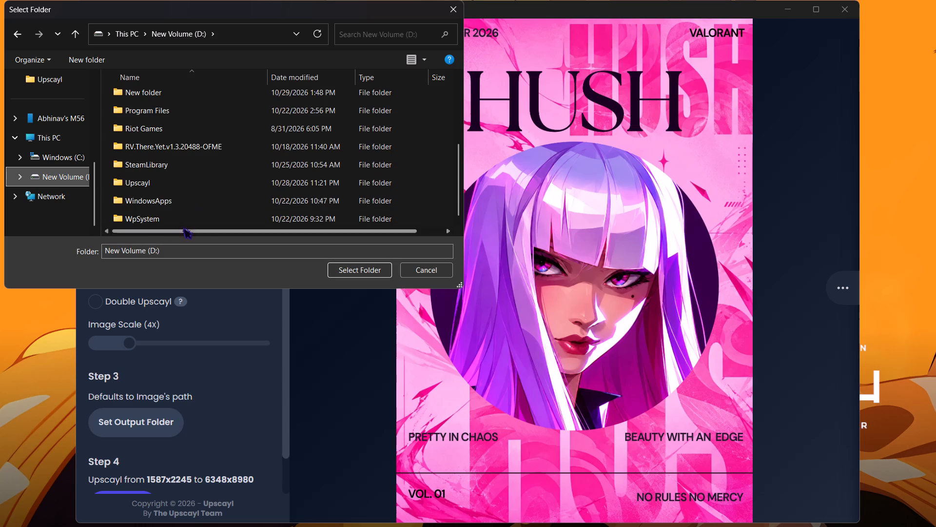
double_click(182, 183)
click(344, 270)
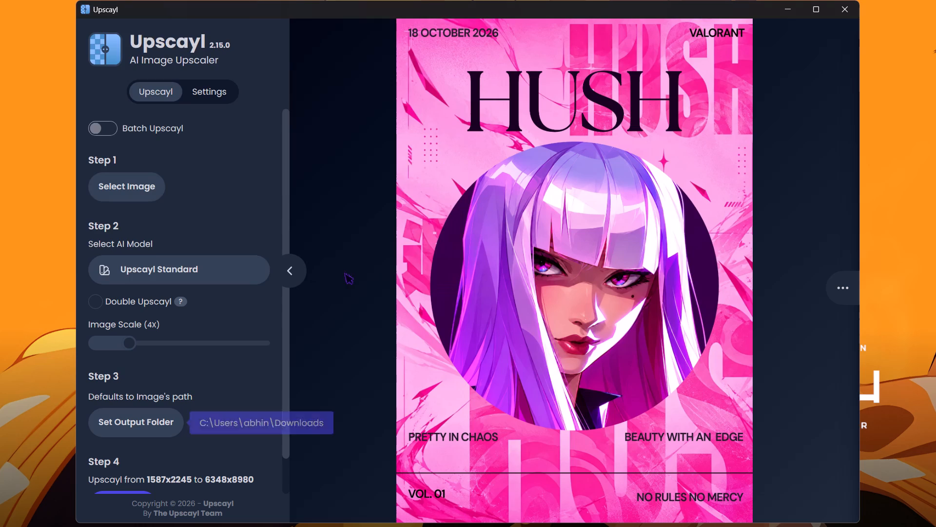
Start upscaling the poster with the Upscayl Standard model at 4x image scale.
scroll(247, 363, down, 4)
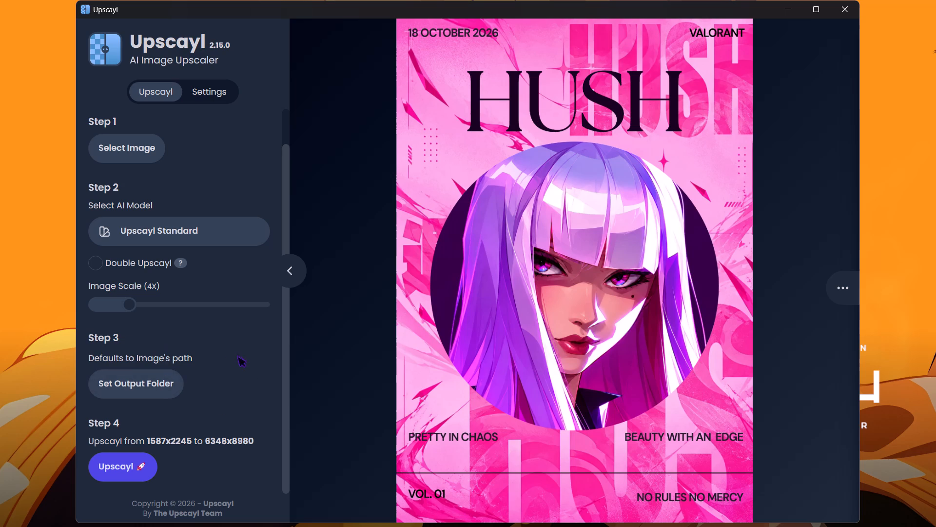
click(237, 353)
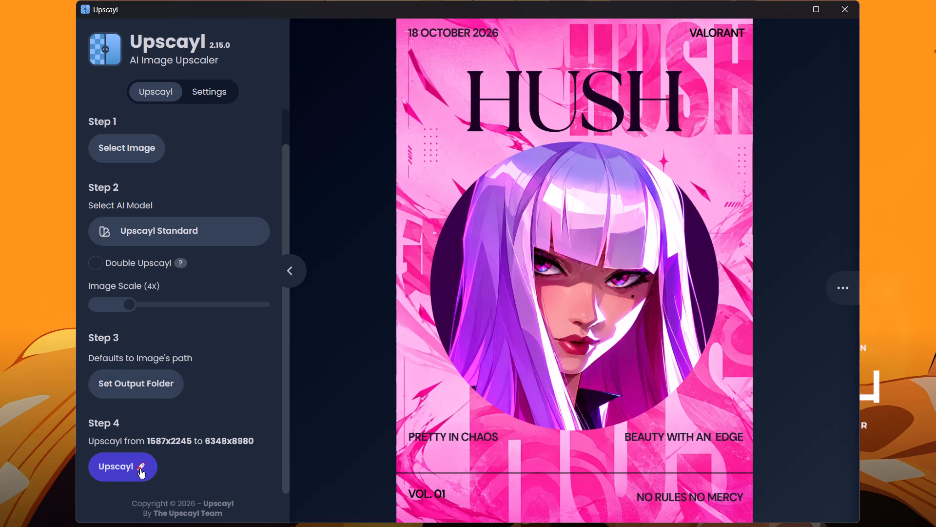
click(140, 469)
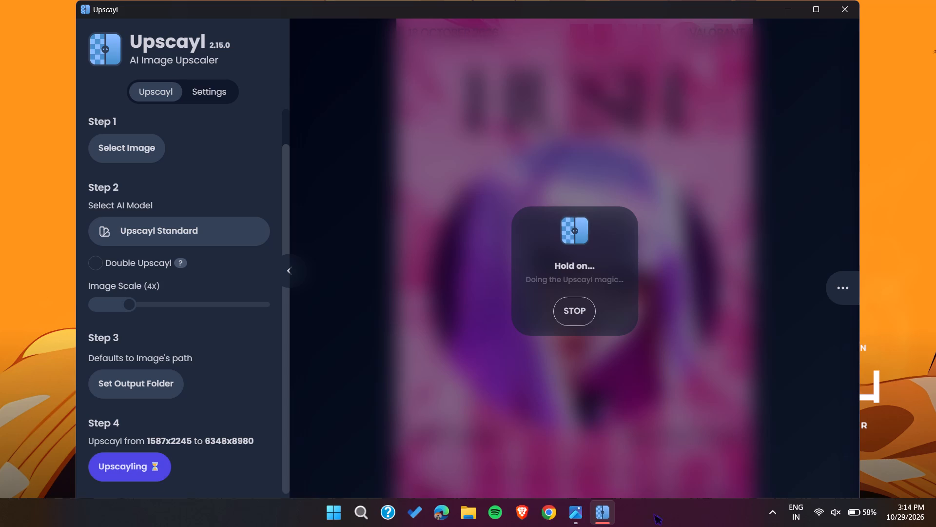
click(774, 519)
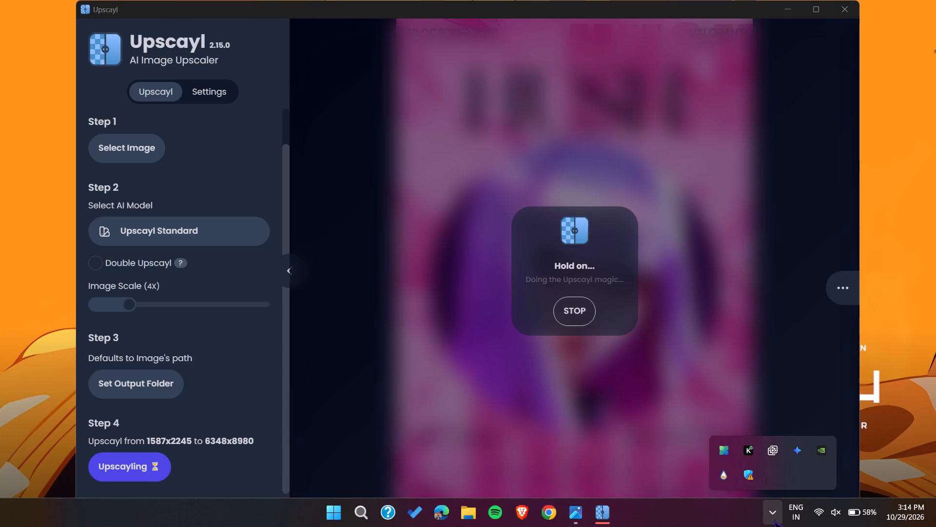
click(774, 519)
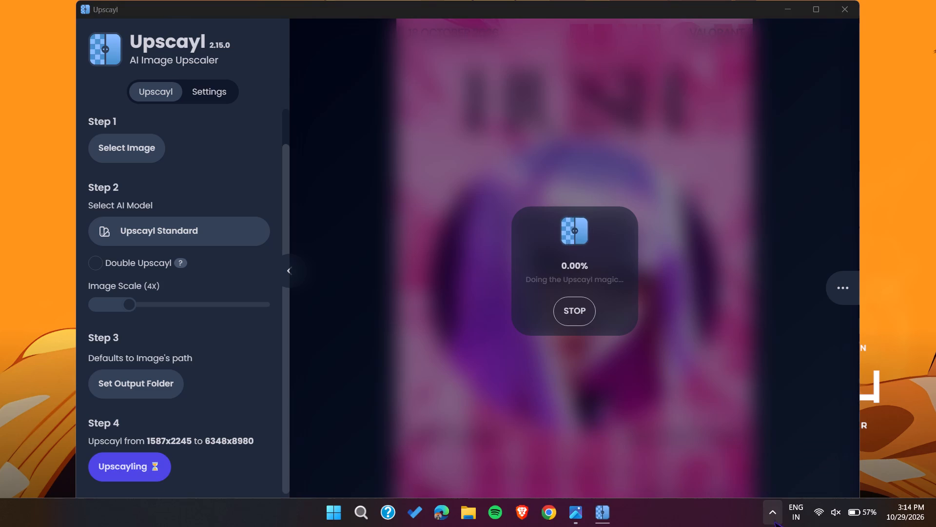
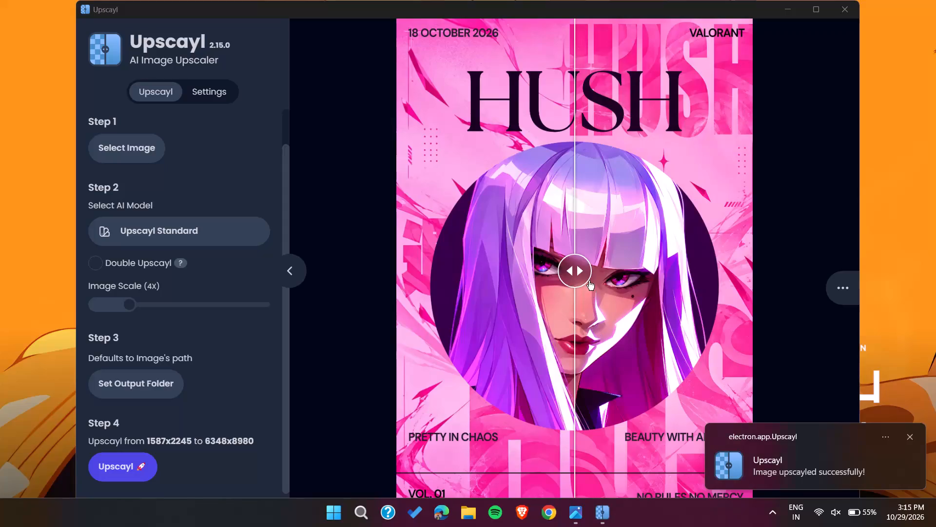
Compare the original and upscaled HUSH poster by sweeping the before/after divider across the whole image.
drag(581, 269, 703, 274)
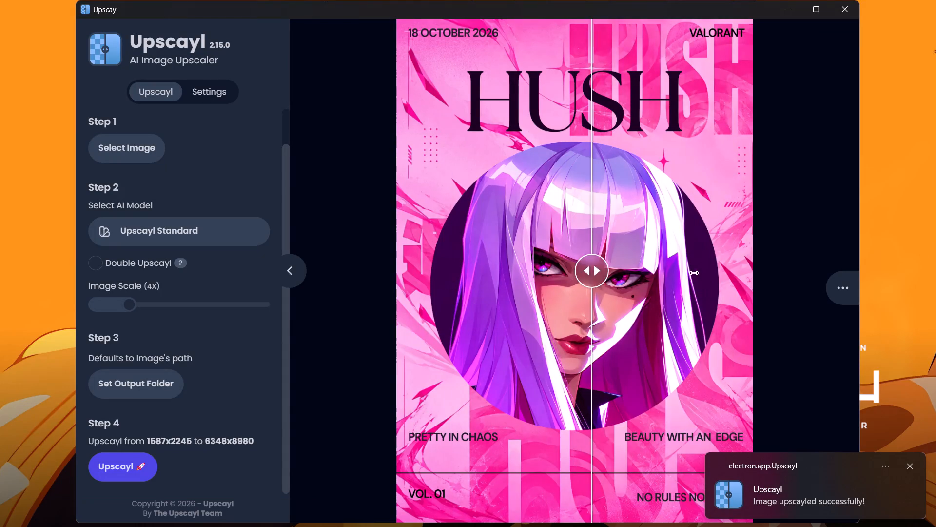
drag(703, 274, 794, 304)
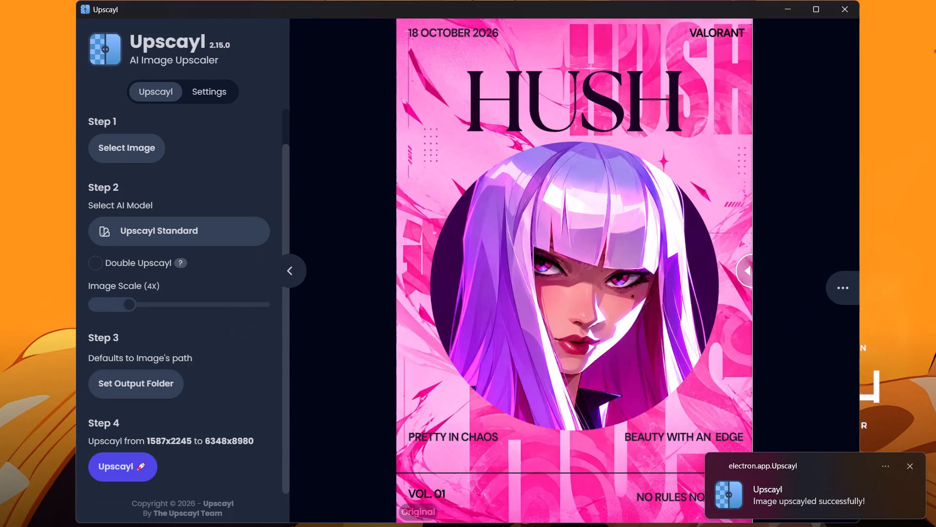
drag(794, 304, 231, 309)
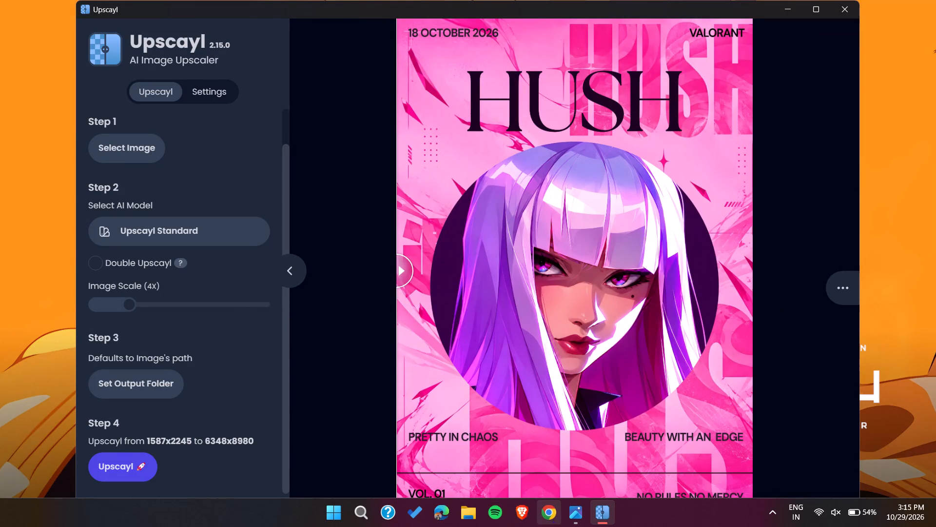
Open the Upscayl folder on New Volume (D:) in a maximized File Explorer window.
click(473, 518)
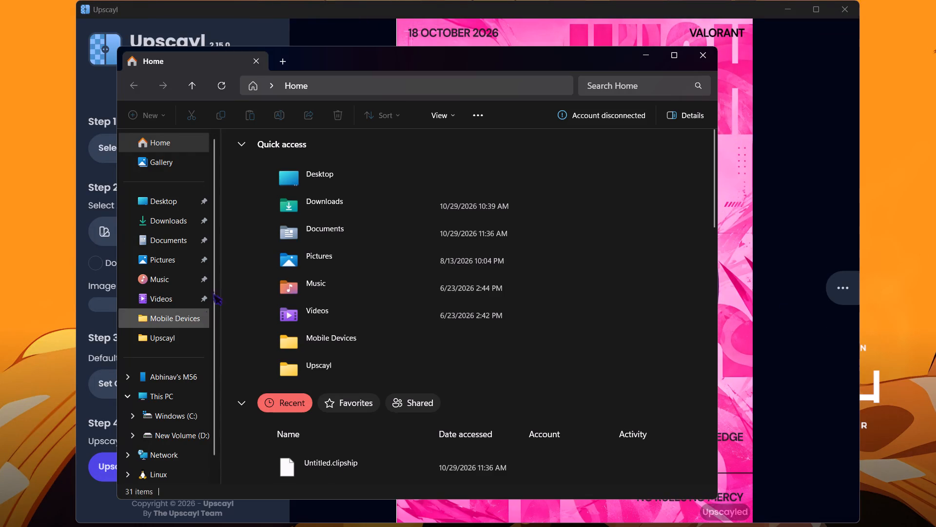
click(166, 397)
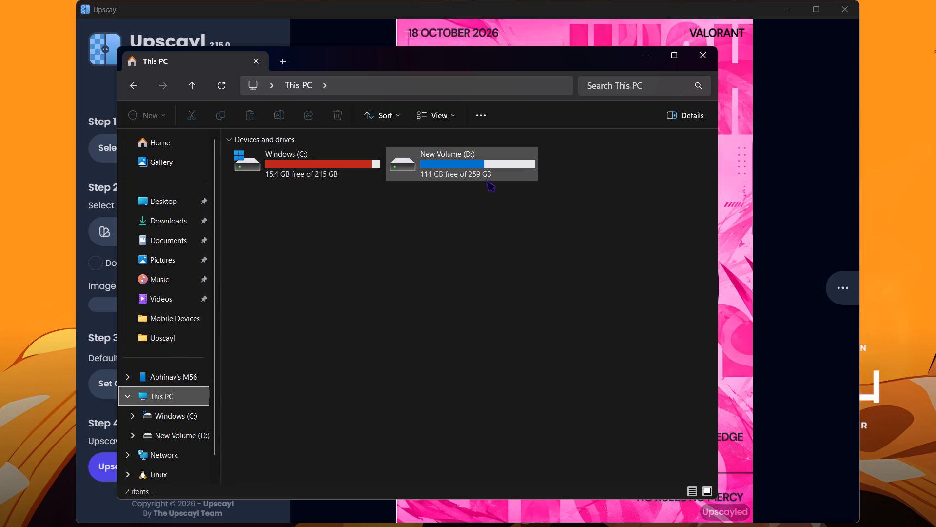
double_click(487, 177)
double_click(284, 154)
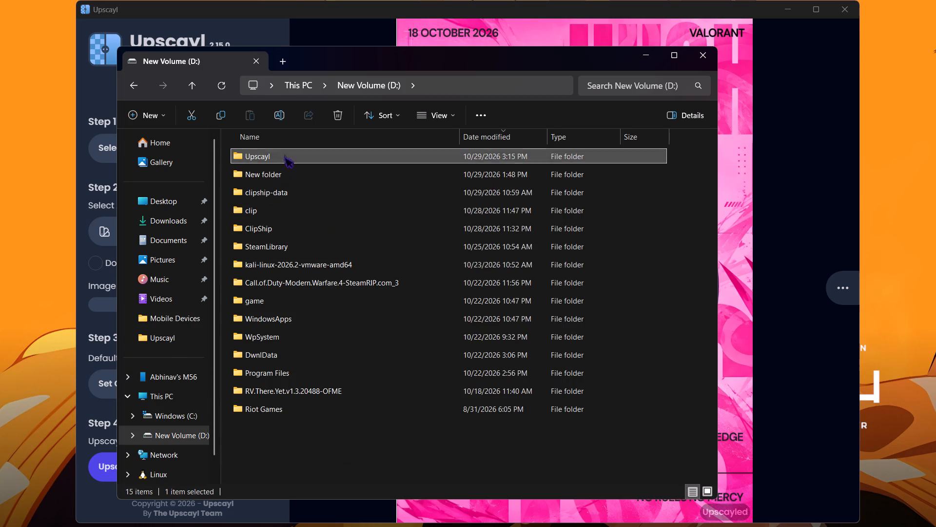
click(672, 61)
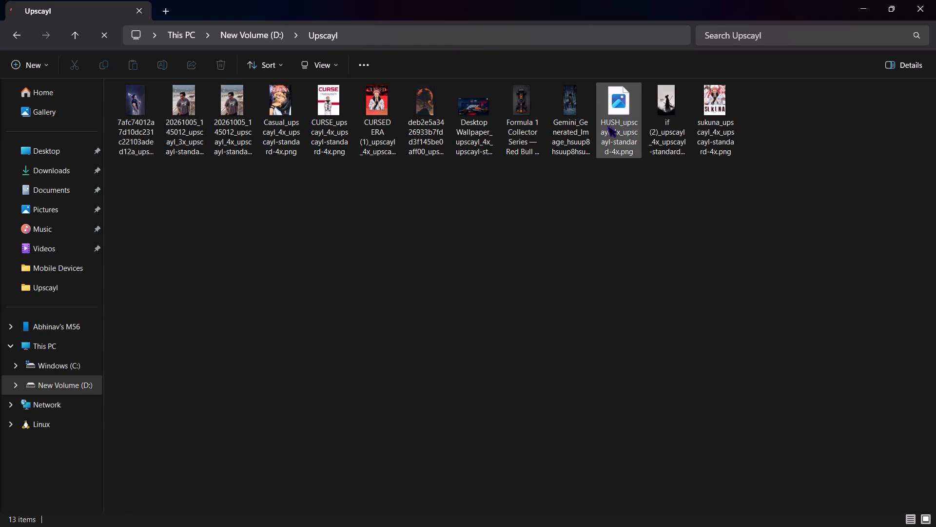
Share HUSH_upscayl_4x_upscayl-standard-4x.png with the linked M56 phone.
click(607, 123)
right_click(607, 123)
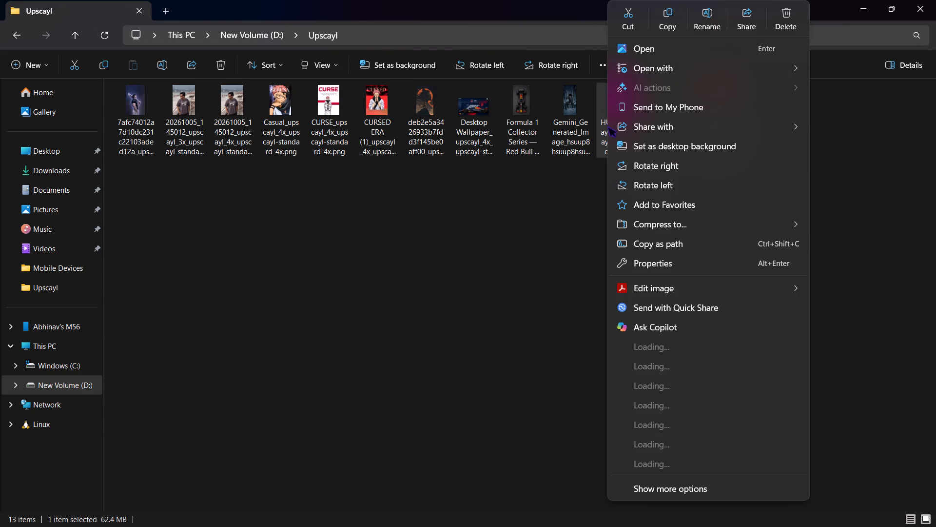
click(750, 16)
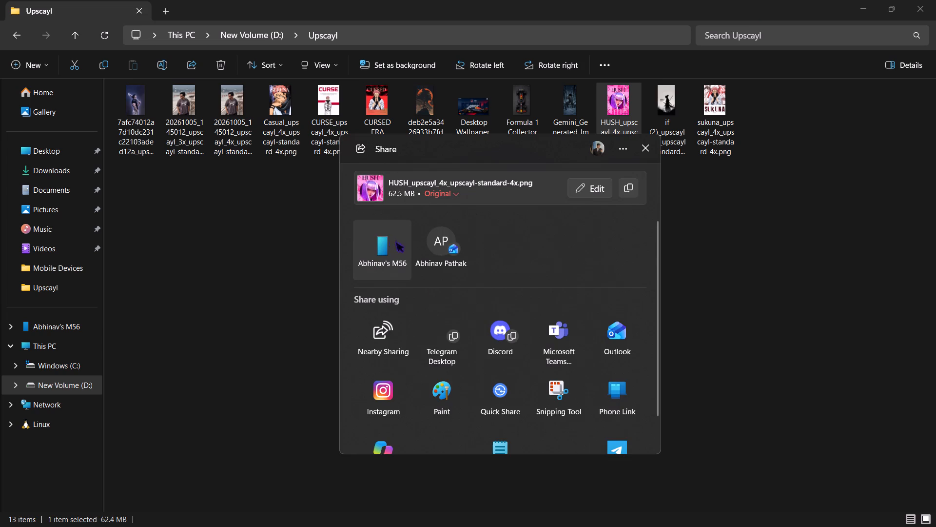
click(384, 251)
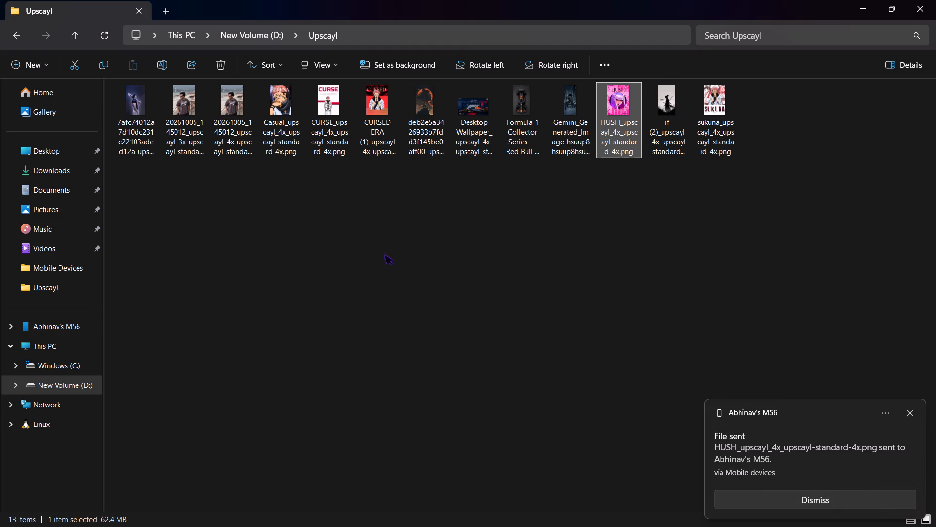
Close the File Explorer, Upscayl and Photos windows, leaving only the desktop.
click(935, 0)
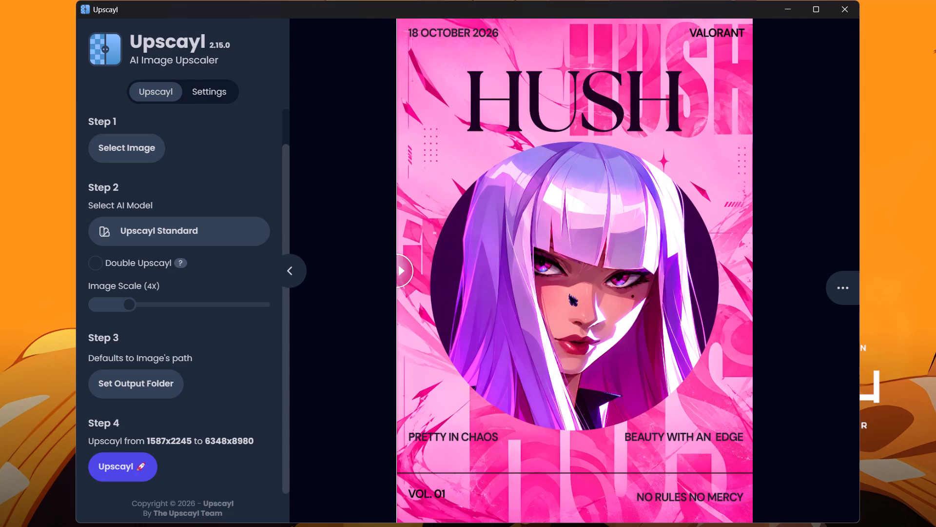
drag(568, 292, 295, 273)
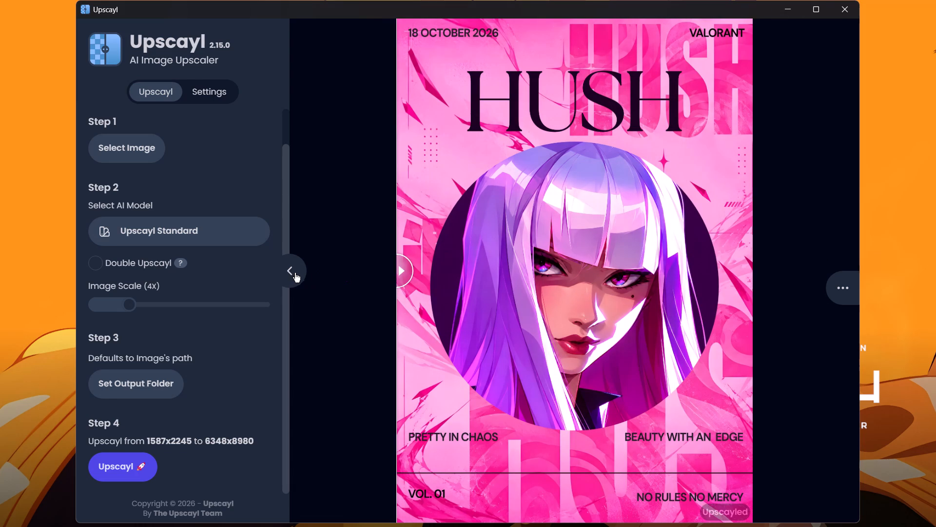
click(850, 18)
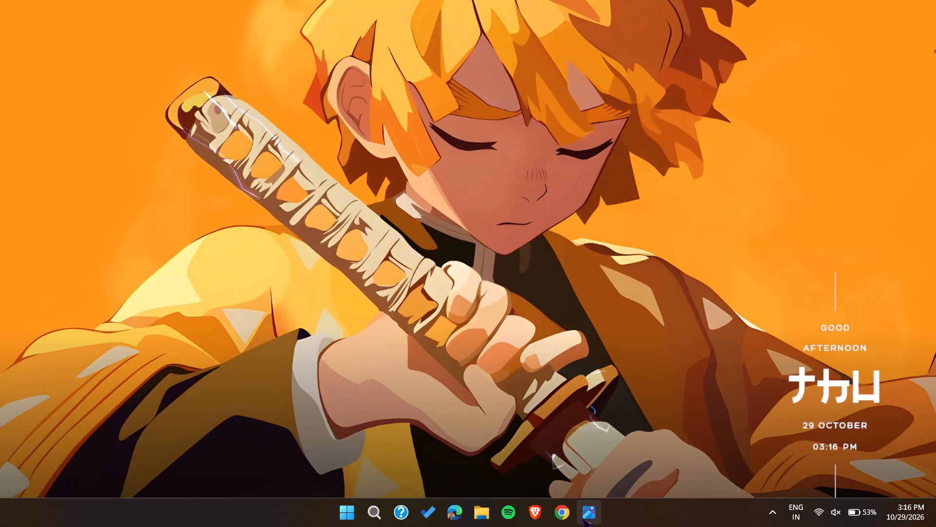
click(582, 516)
click(935, 0)
Shut down the computer from the empty desktop.
click(512, 190)
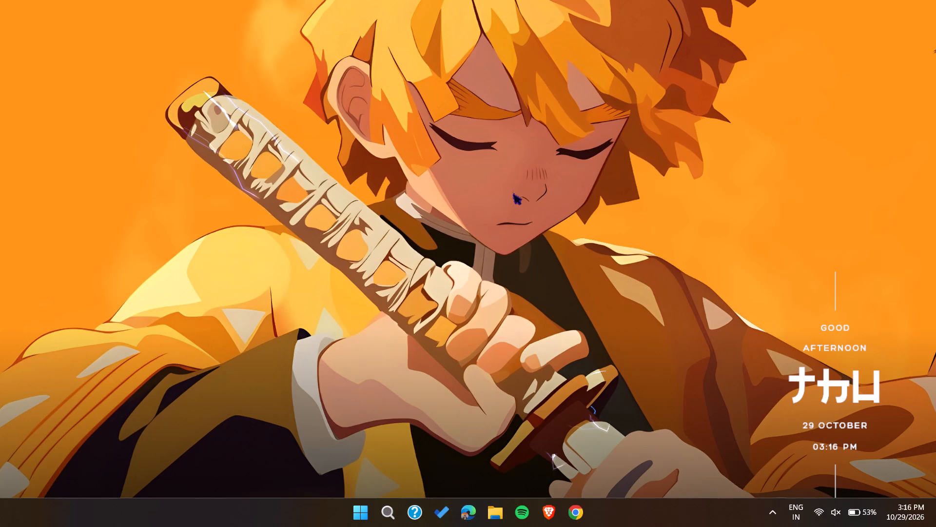
key(alt+F4)
key(Return)
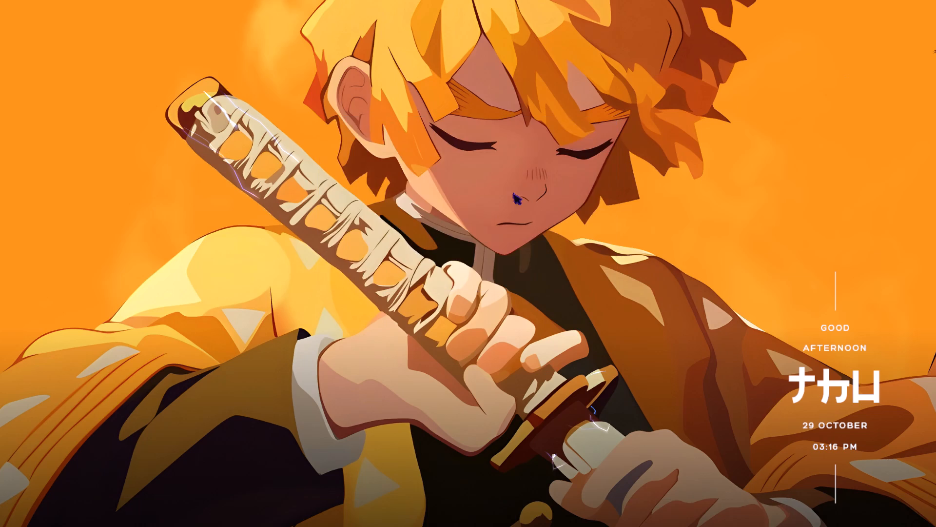